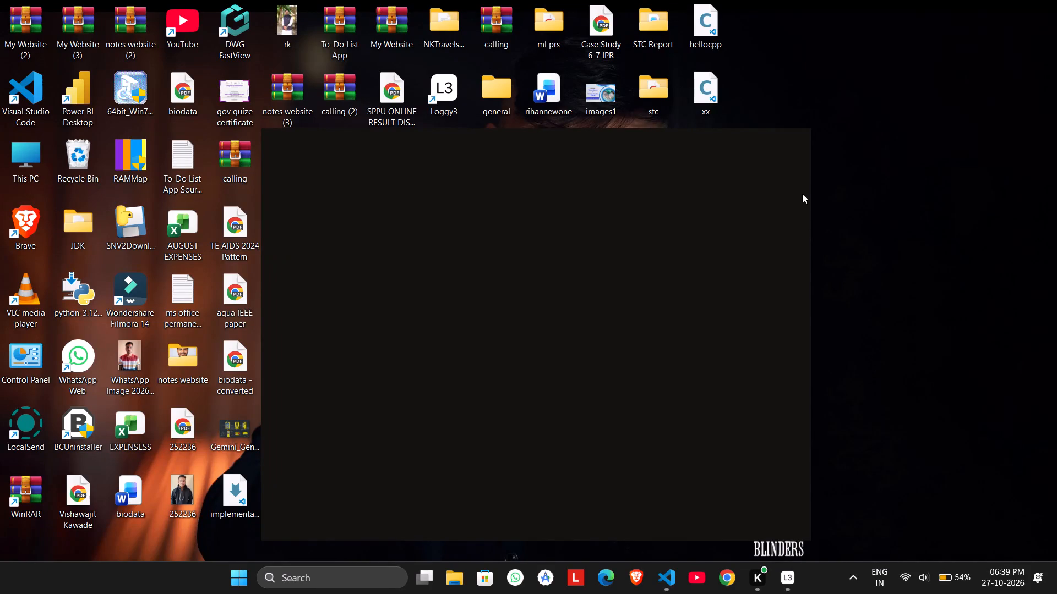
Open the DMV LAB MANUAL Word document from the Downloads folder.
left_click(880, 105)
left_click(455, 581)
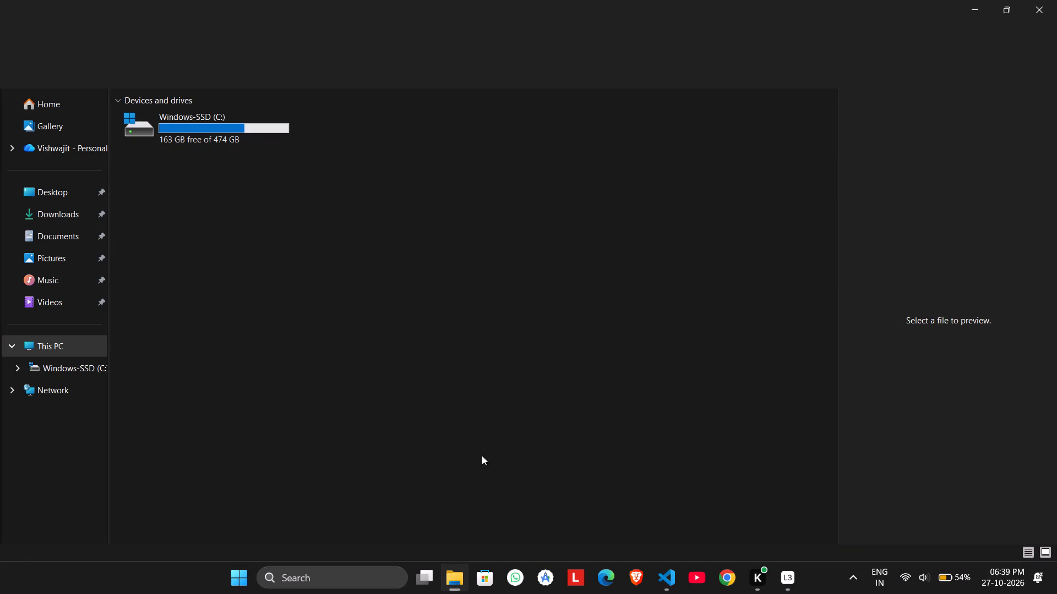
left_click(60, 215)
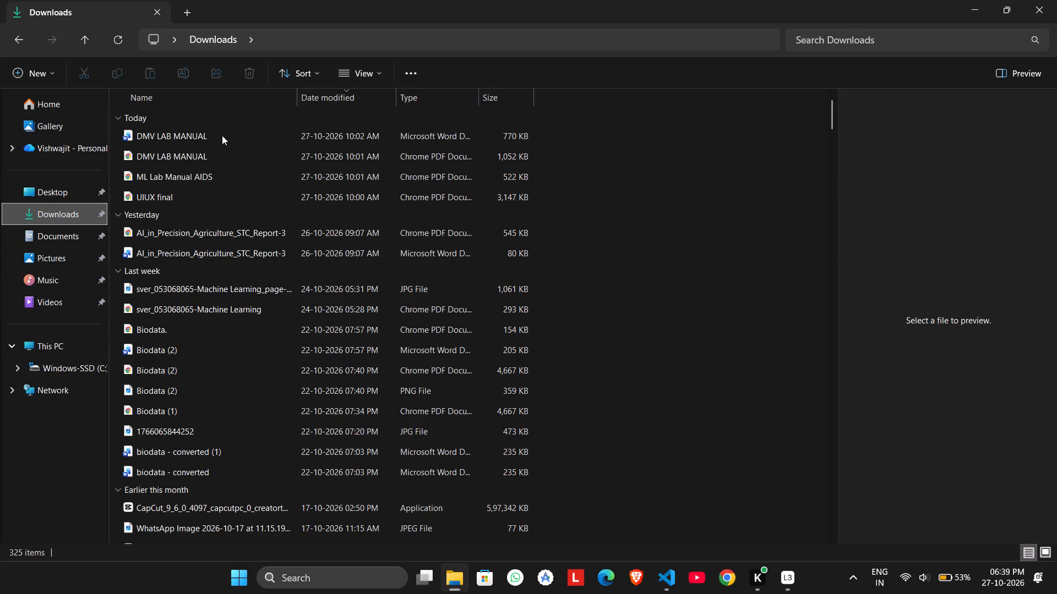
double_click(222, 135)
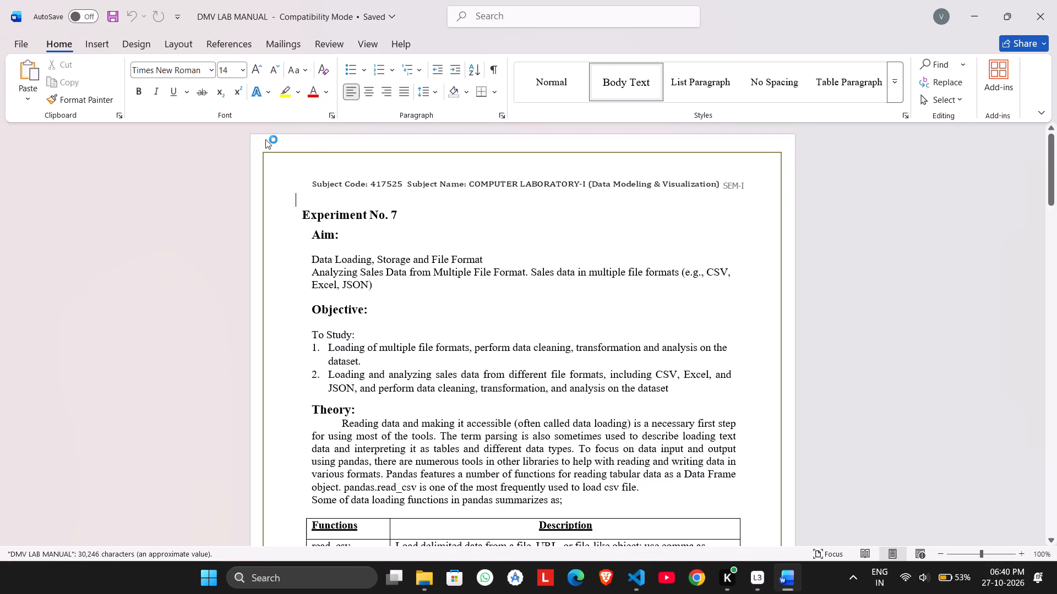
Look through Experiment No. 7 in the lab manual, covering its input steps, code outputs, charts, conclusion and questions.
scroll(527, 258, "down", 9)
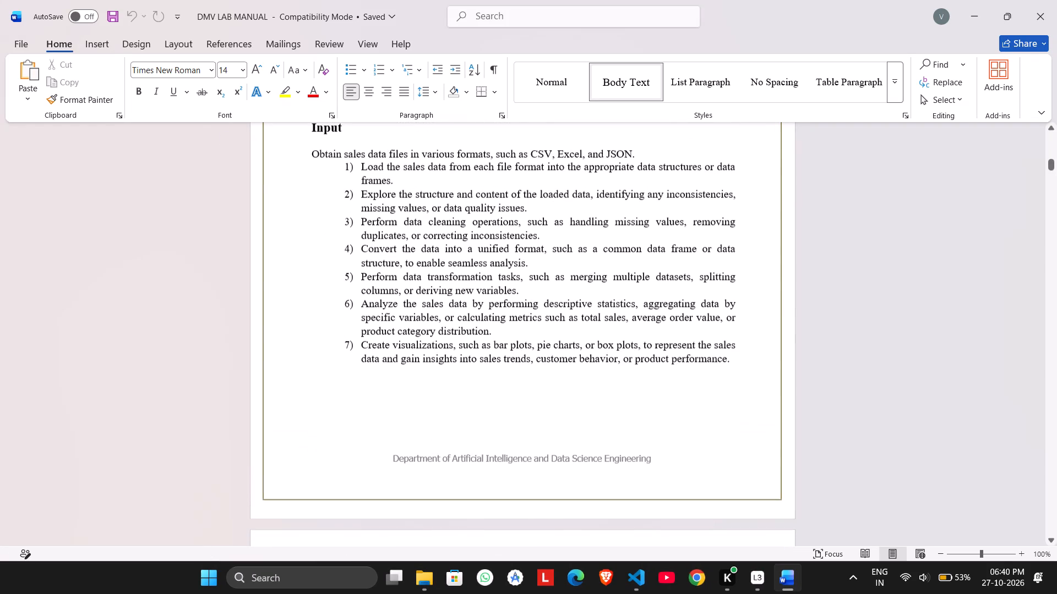
scroll(527, 258, "down", 3)
scroll(527, 258, "up", 1)
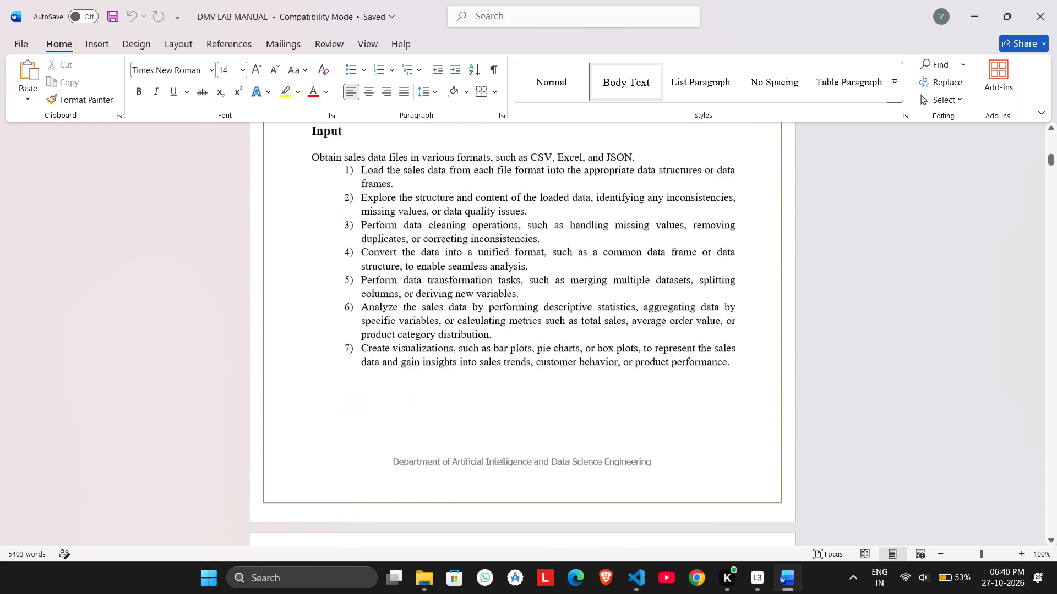
scroll(527, 258, "down", 8)
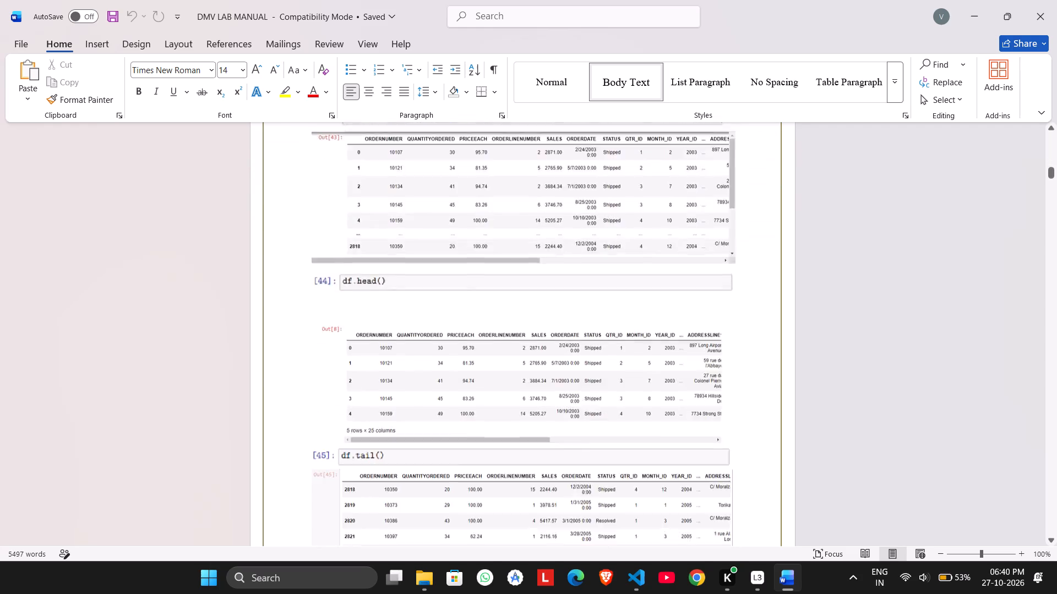
scroll(527, 258, "down", 11)
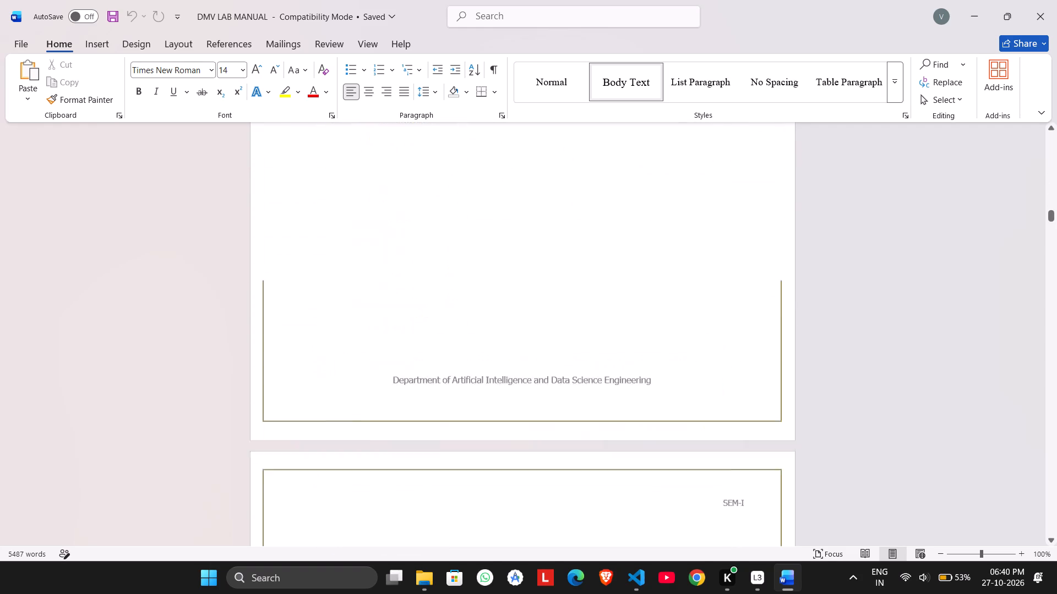
scroll(527, 258, "down", 2)
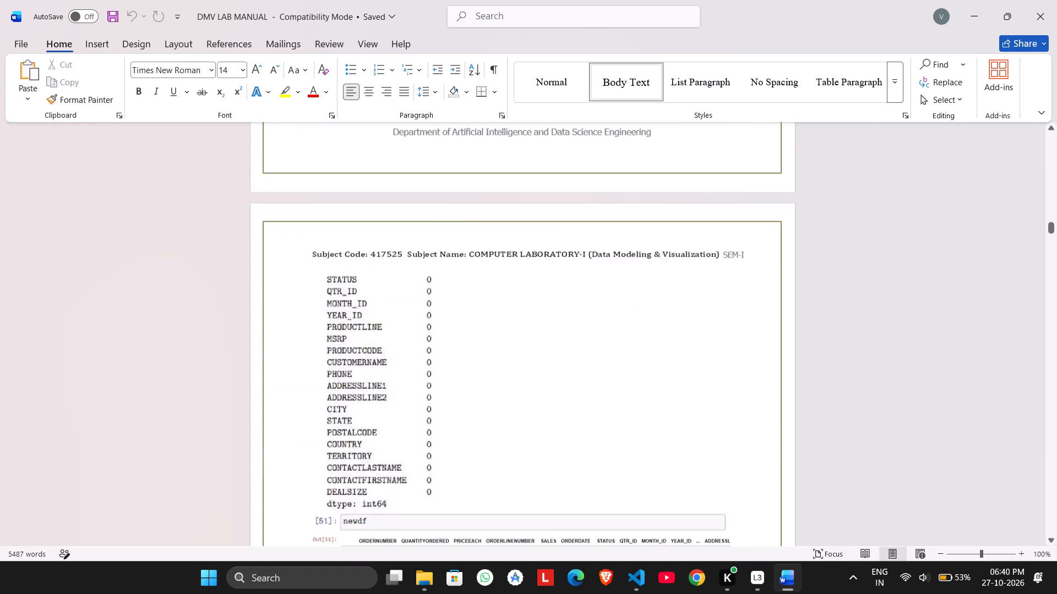
scroll(527, 258, "down", 8)
scroll(527, 258, "down", 20)
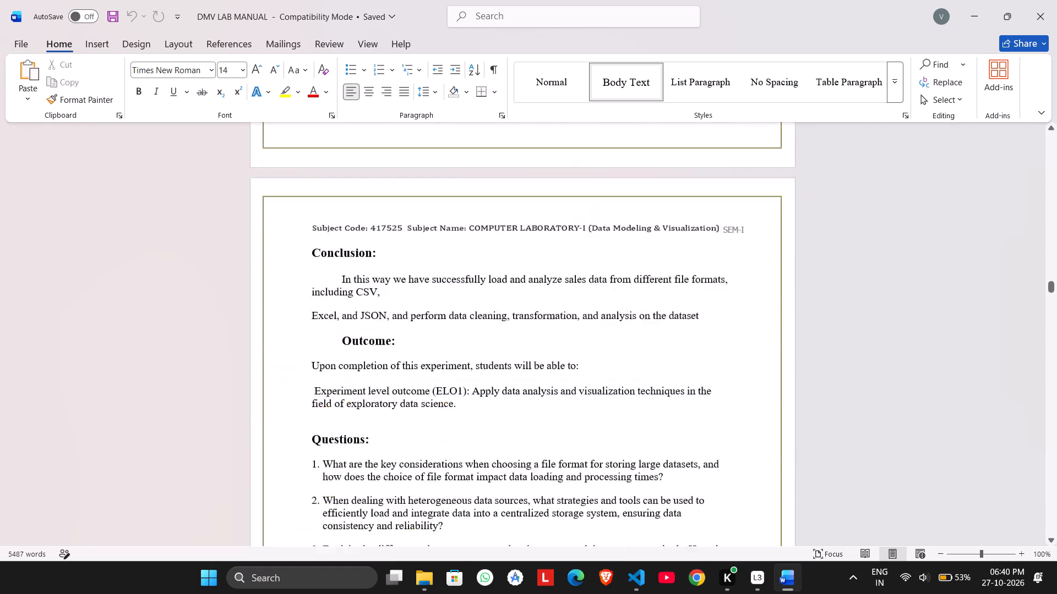
scroll(527, 258, "down", 15)
scroll(527, 258, "up", 2)
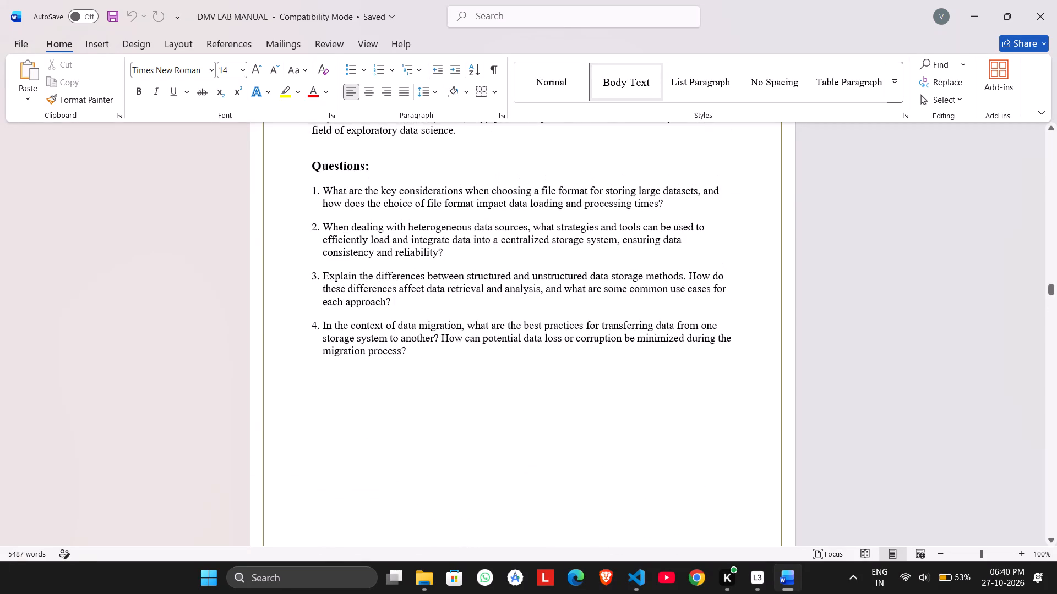
scroll(527, 258, "up", 5)
scroll(527, 258, "down", 1)
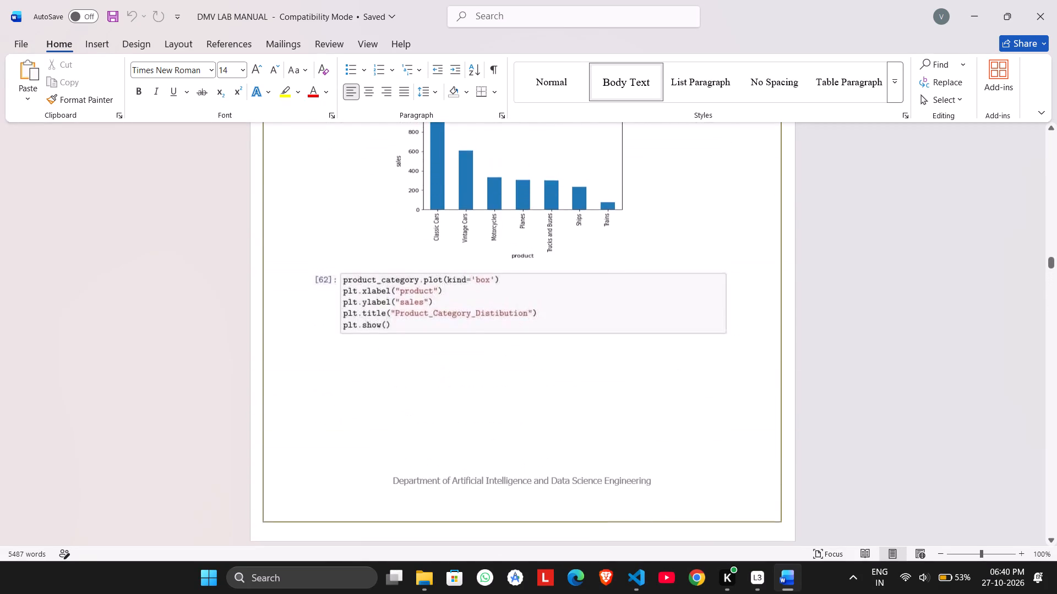
scroll(527, 258, "down", 4)
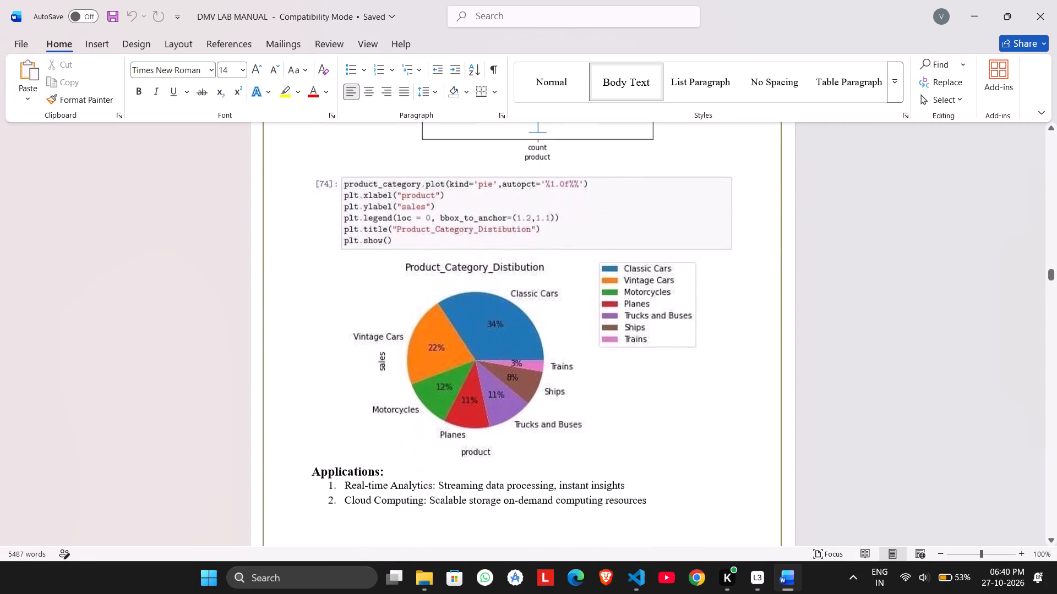
Skim the remaining experiments through Experiment No. 13, and return to the Theory section of Experiment No. 7.
scroll(527, 258, "down", 3)
scroll(527, 258, "down", 20)
scroll(527, 258, "down", 17)
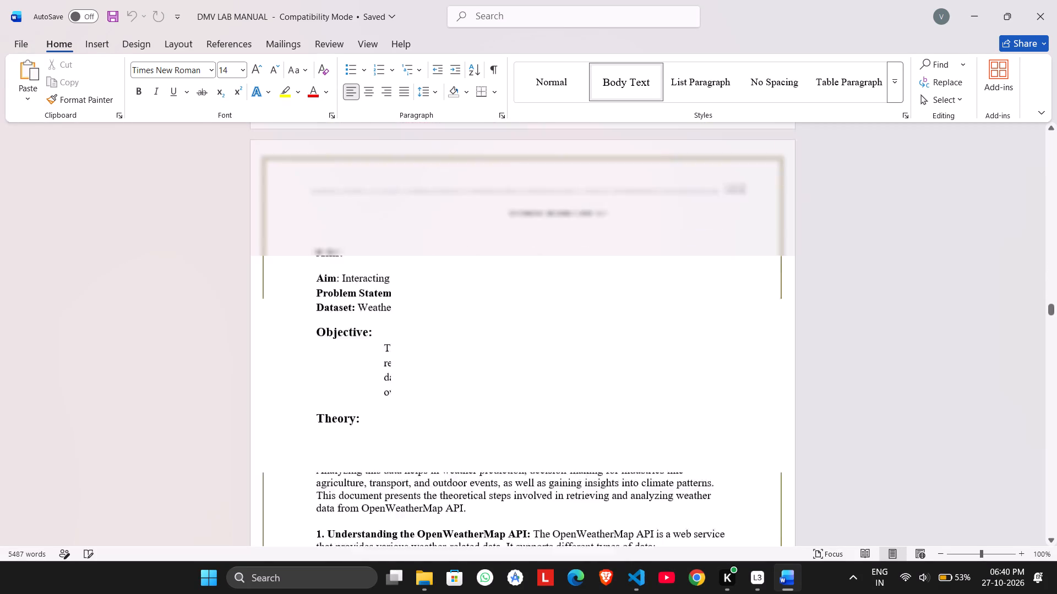
scroll(527, 258, "down", 20)
scroll(527, 258, "down", 8)
scroll(527, 258, "down", 15)
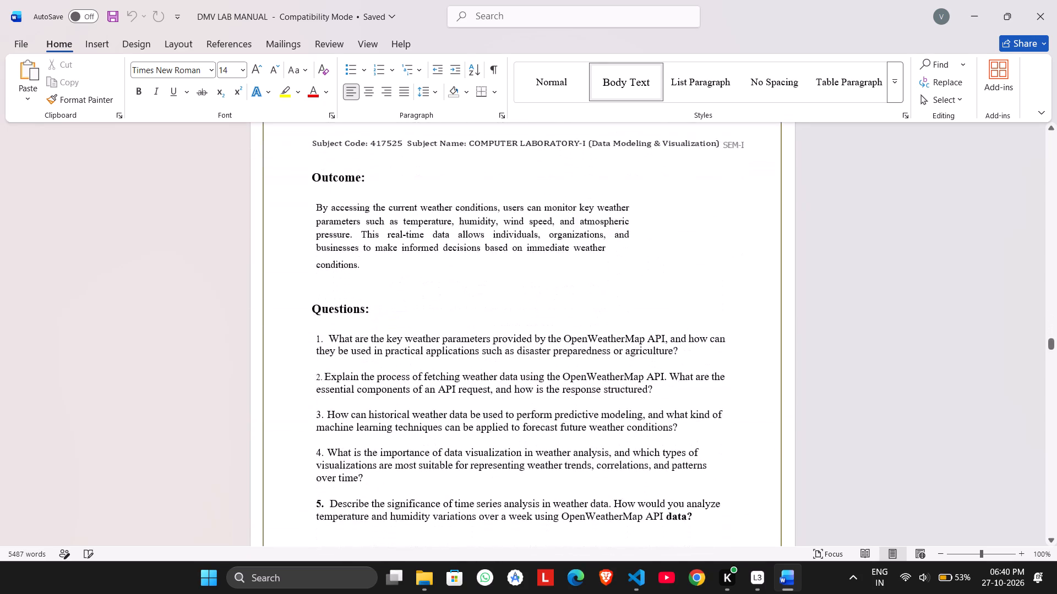
scroll(527, 258, "down", 20)
scroll(527, 258, "down", 20)
scroll(527, 258, "down", 20)
scroll(527, 258, "down", 8)
scroll(527, 258, "up", 20)
scroll(527, 258, "up", 7)
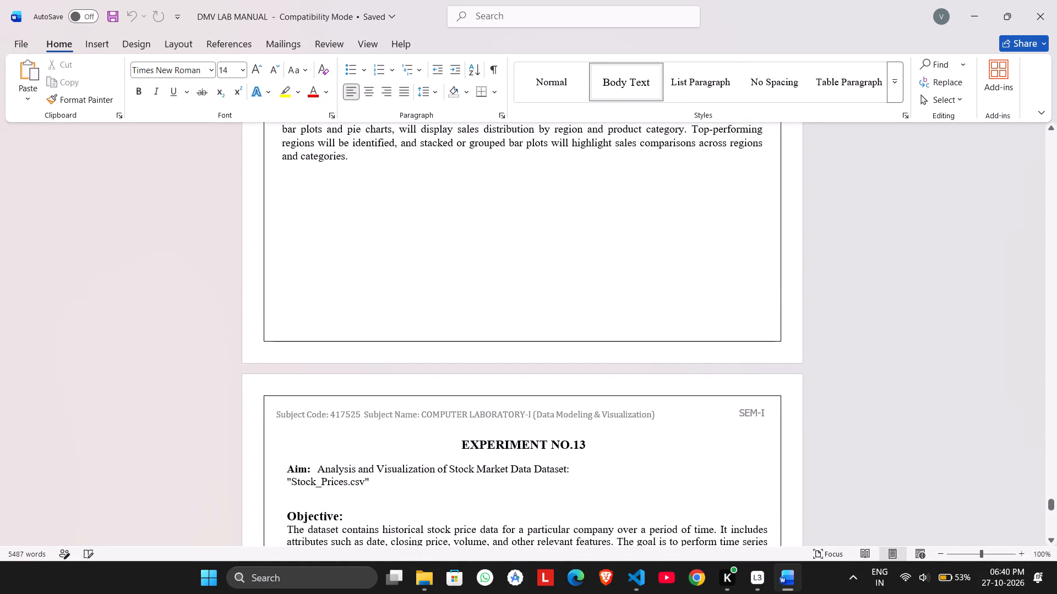
scroll(527, 258, "up", 20)
scroll(527, 258, "up", 20)
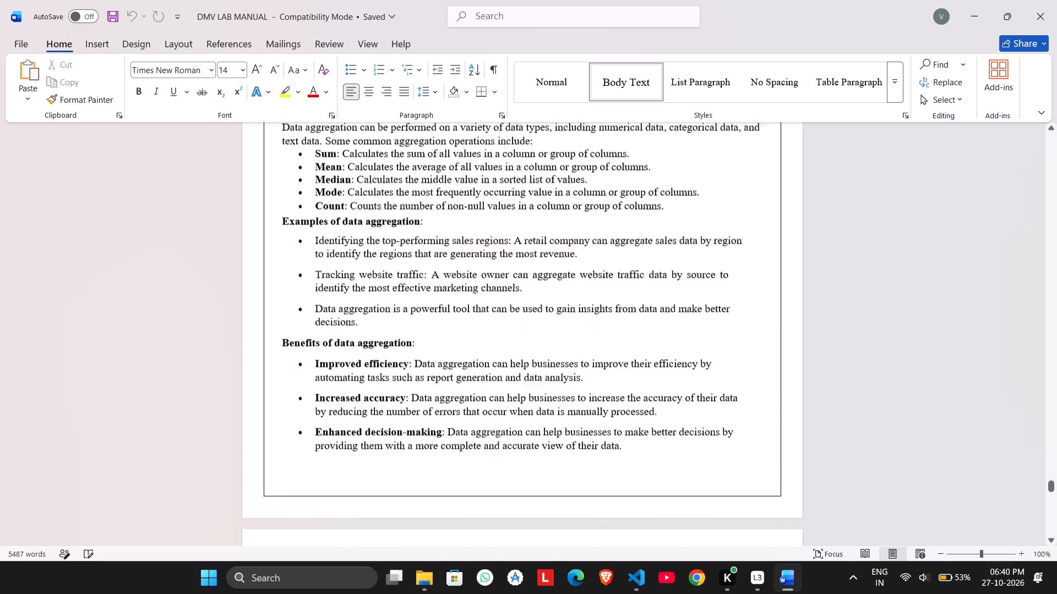
scroll(527, 258, "up", 20)
scroll(527, 258, "up", 20)
scroll(527, 258, "up", 20)
scroll(527, 258, "up", 20)
scroll(527, 258, "up", 20)
scroll(527, 258, "up", 20)
scroll(527, 258, "up", 6)
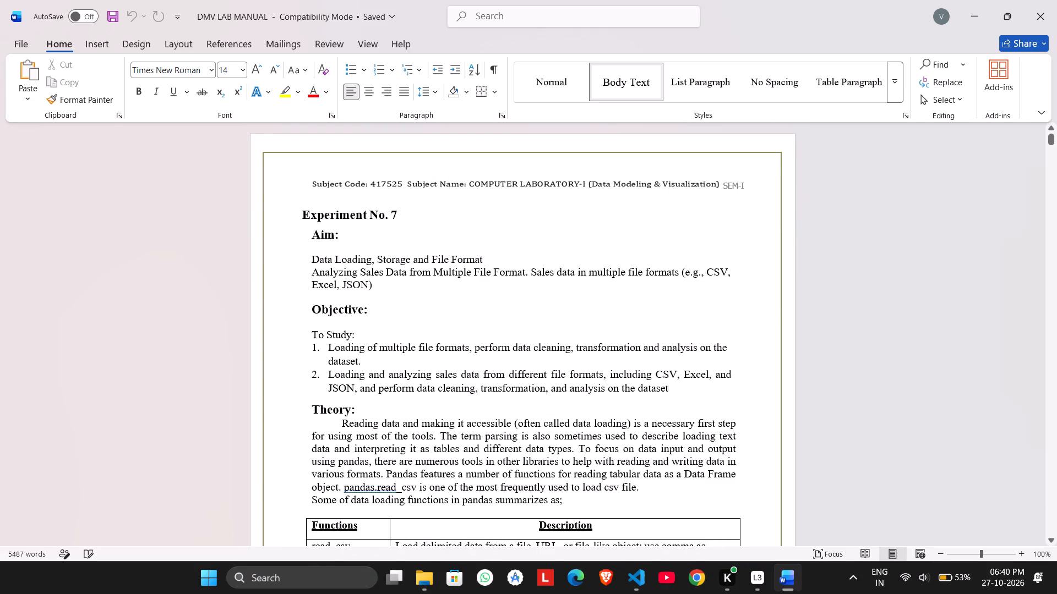
scroll(527, 258, "down", 2)
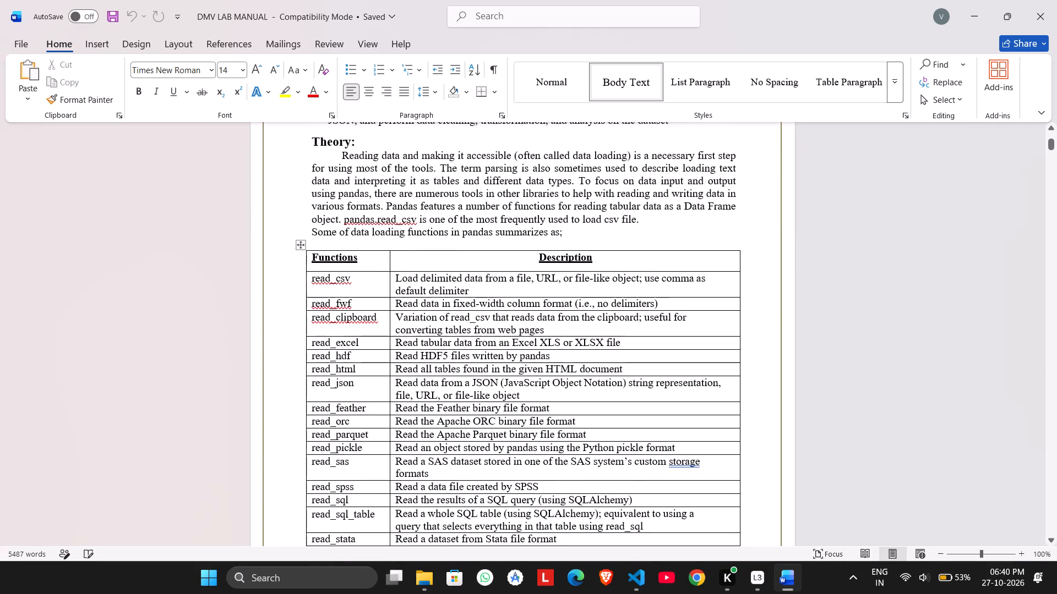
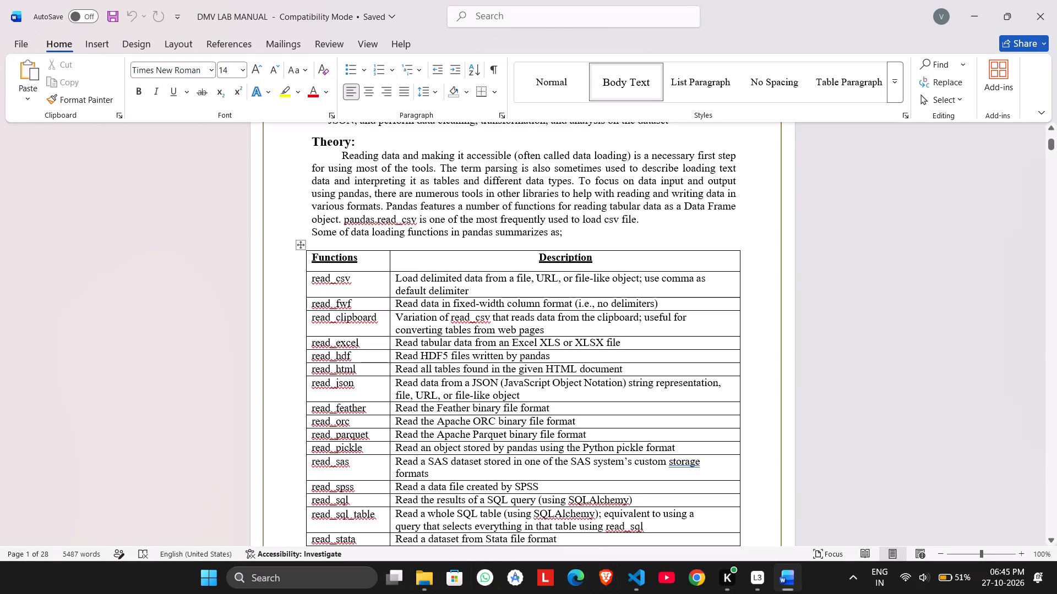
Delete the Subject Code and Subject Name header line above Experiment No. 7 on the first page.
scroll(592, 413, "up", 9)
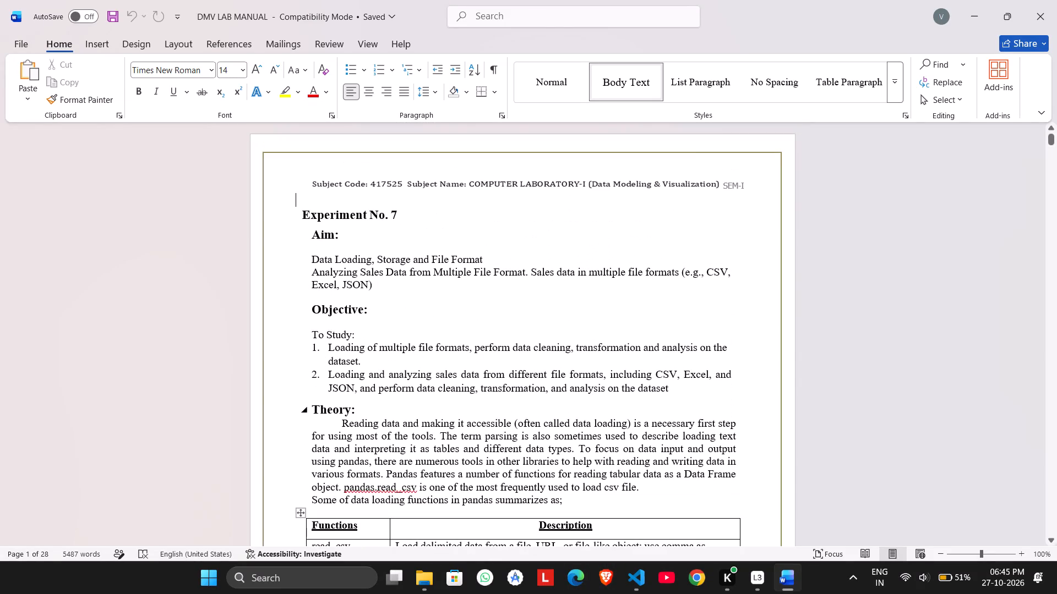
scroll(592, 413, "up", 2)
double_click(397, 183)
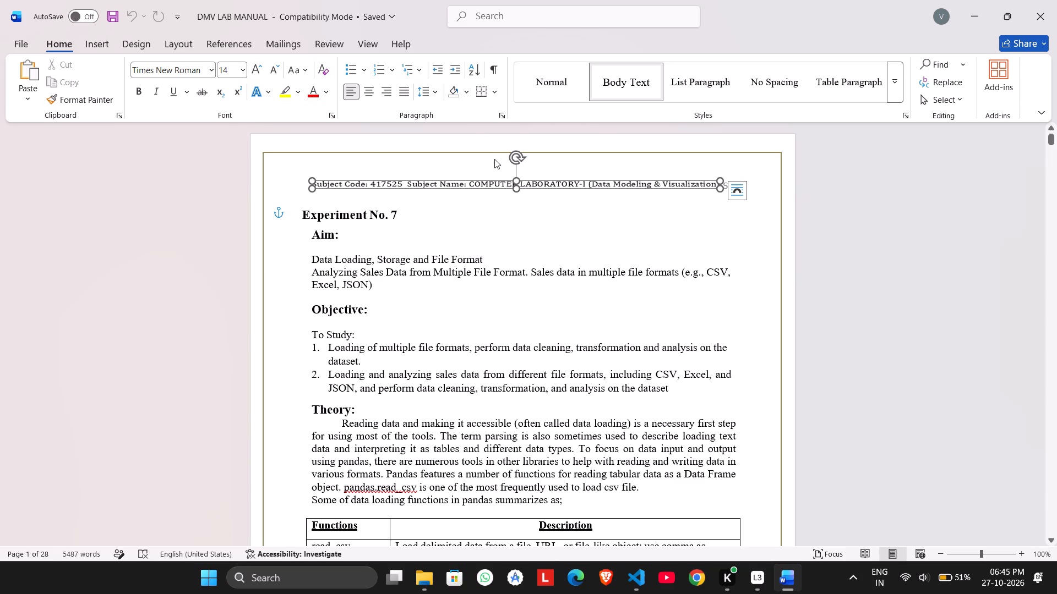
key("BackSpace")
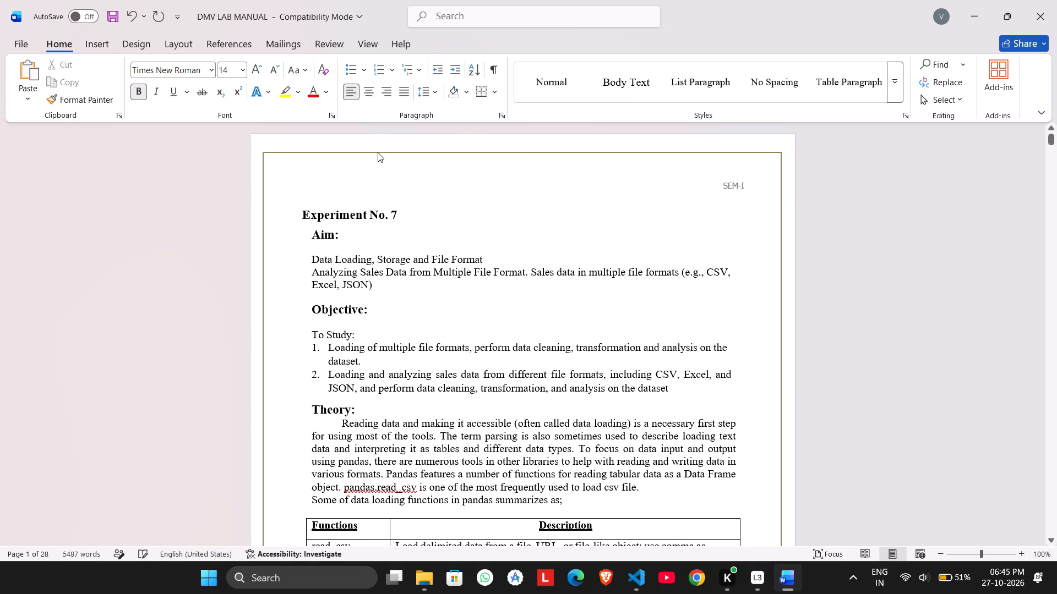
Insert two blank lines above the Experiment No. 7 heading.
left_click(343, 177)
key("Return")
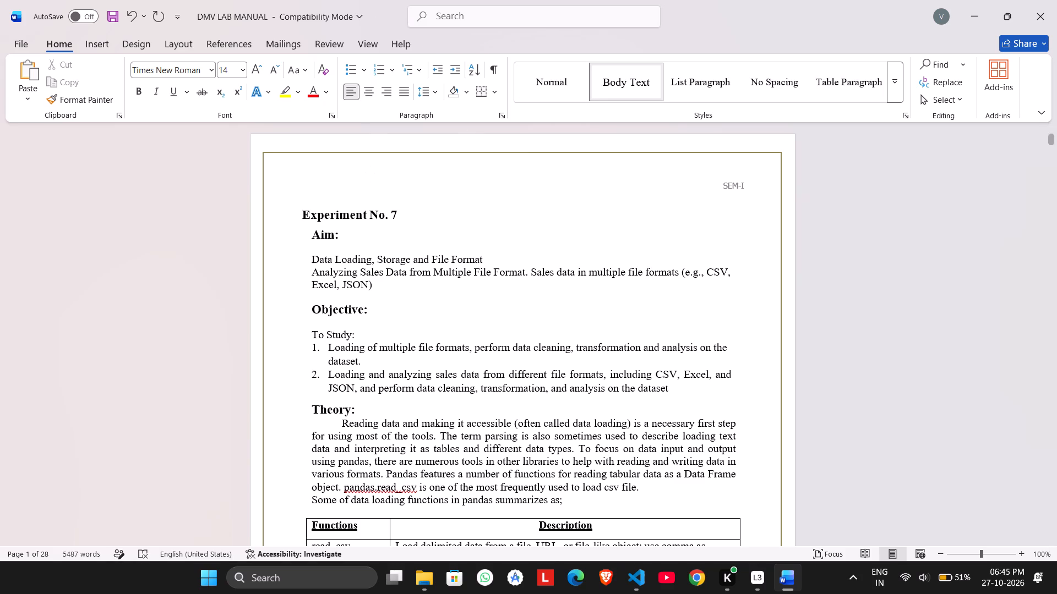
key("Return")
Reduce the height of the pandas data loading functions table to pull its last rows back towards the first page.
scroll(343, 177, "down", 3)
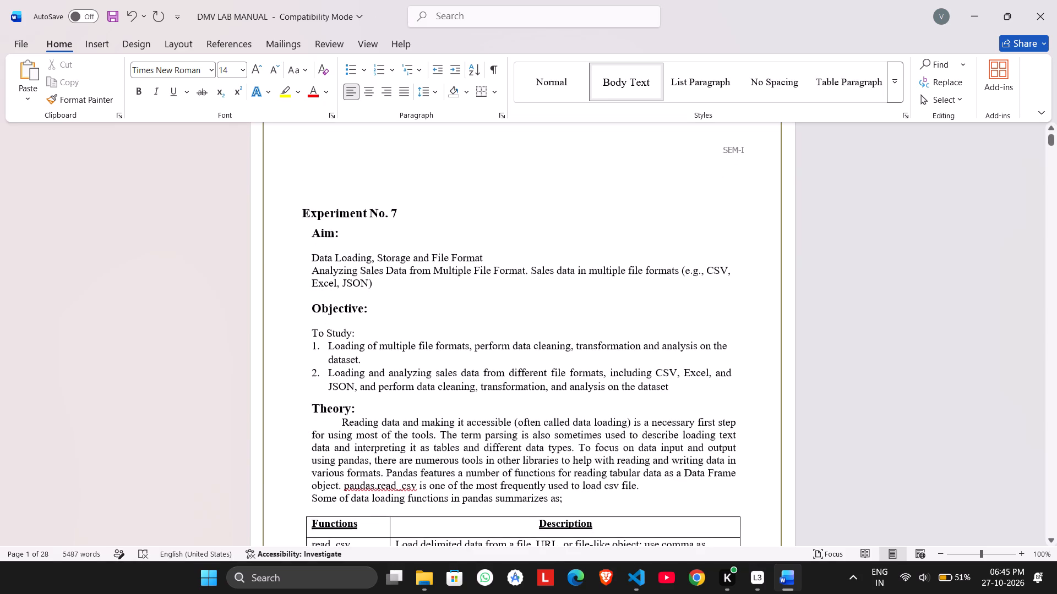
scroll(343, 177, "down", 2)
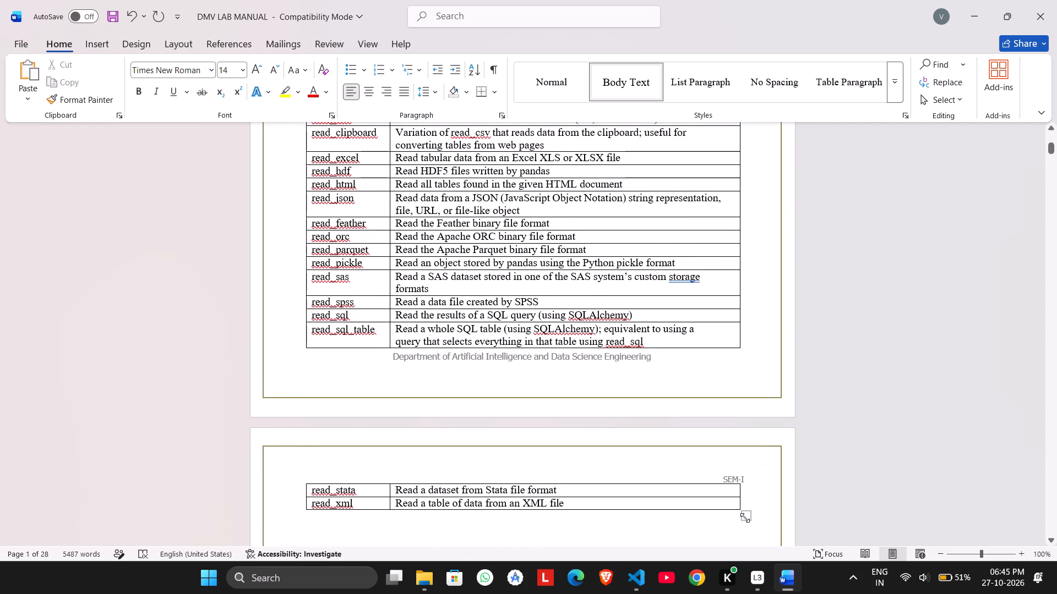
left_click_drag(745, 518, 724, 501)
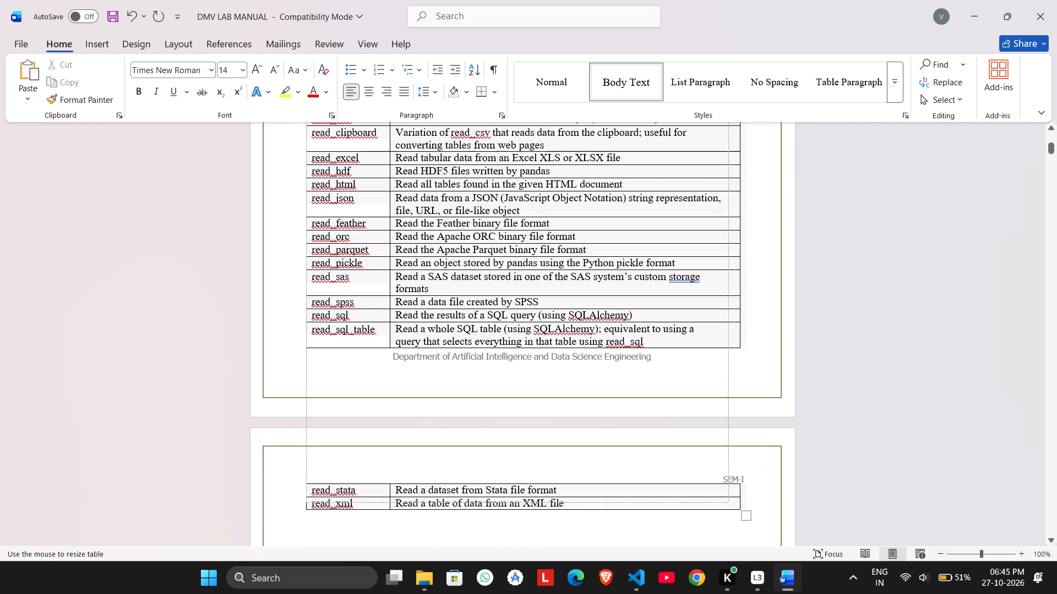
left_click_drag(724, 501, 742, 337)
scroll(728, 384, "down", 1)
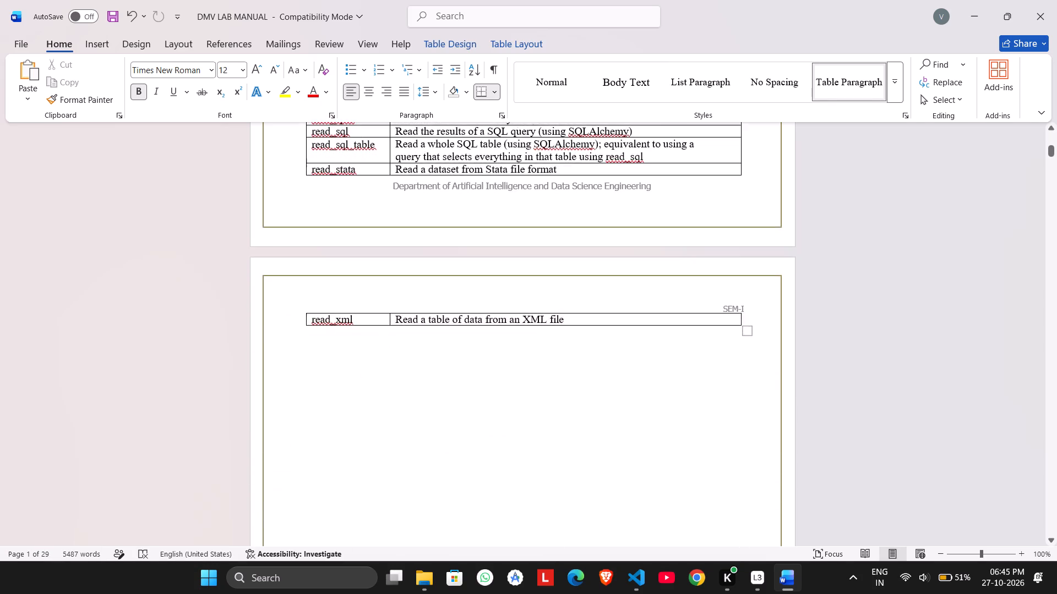
scroll(728, 384, "up", 2)
scroll(728, 384, "down", 1)
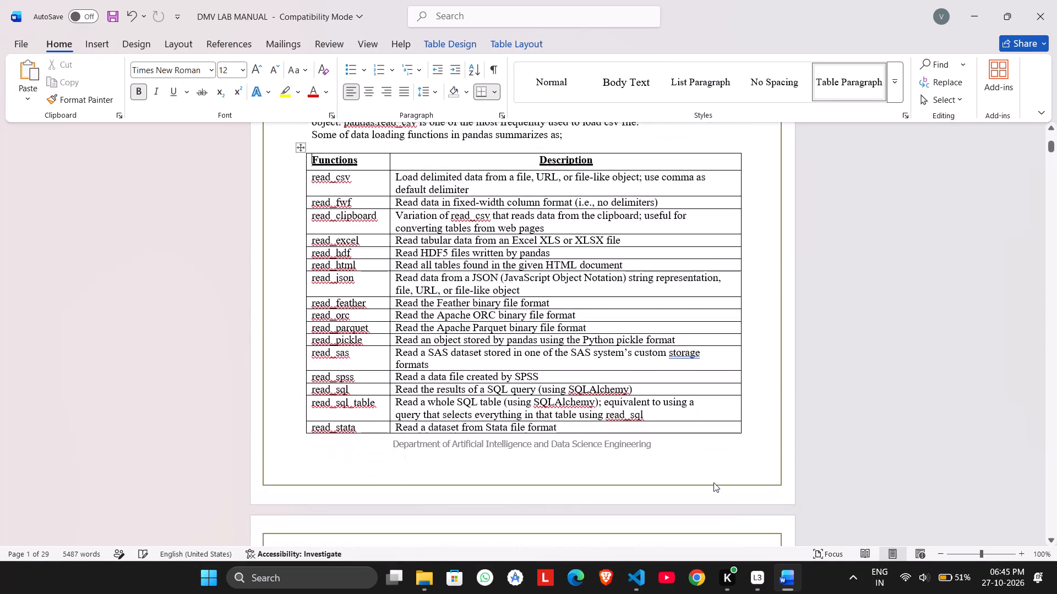
scroll(713, 482, "down", 1)
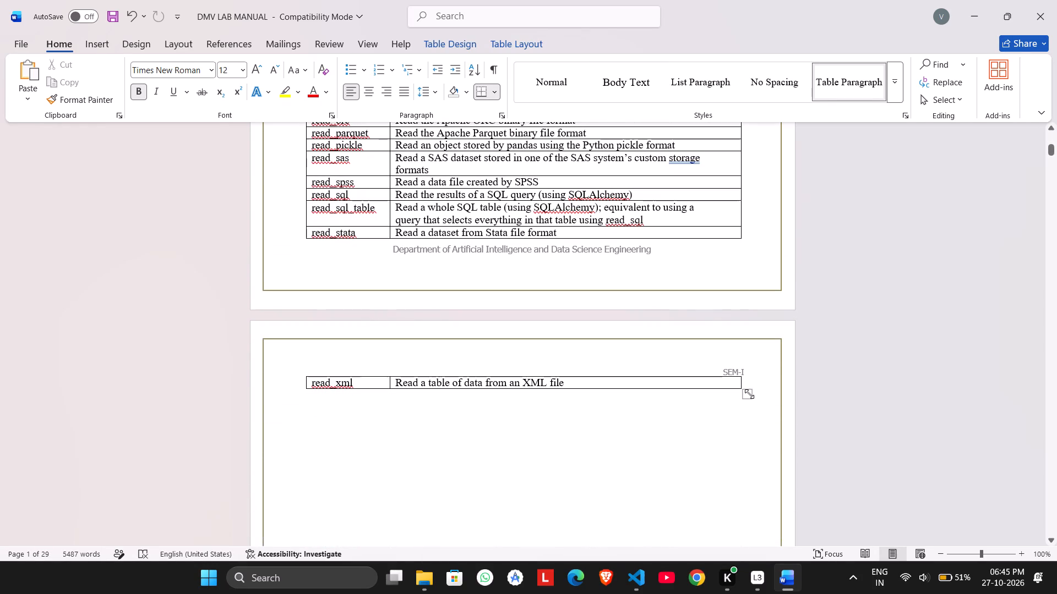
left_click_drag(749, 394, 739, 210)
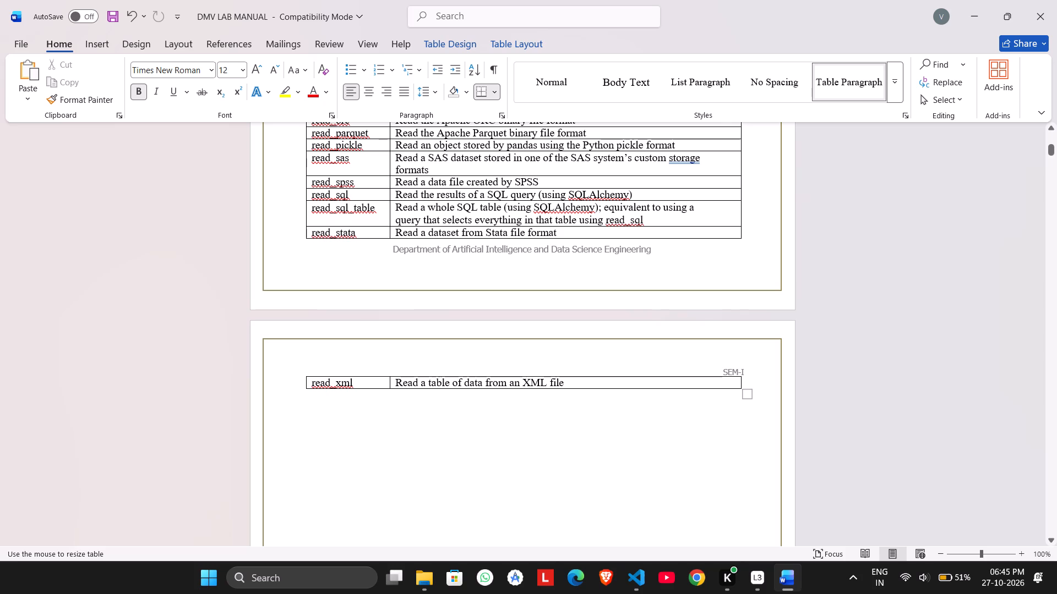
left_click_drag(739, 210, 744, 220)
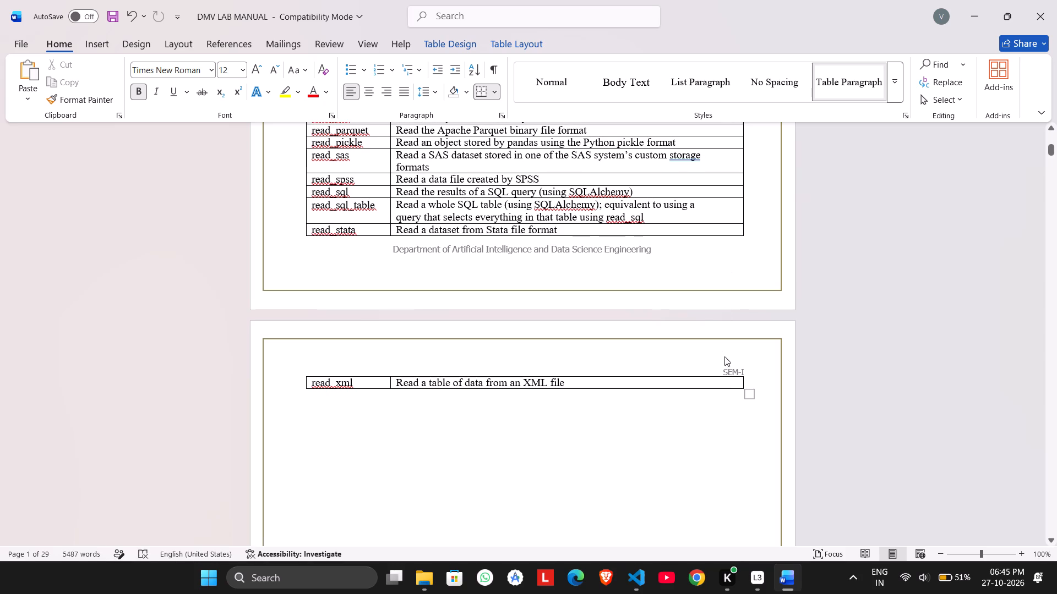
Adjust the functions table's width until it extends almost to the page border beside the Description column.
left_click_drag(745, 394, 716, 356)
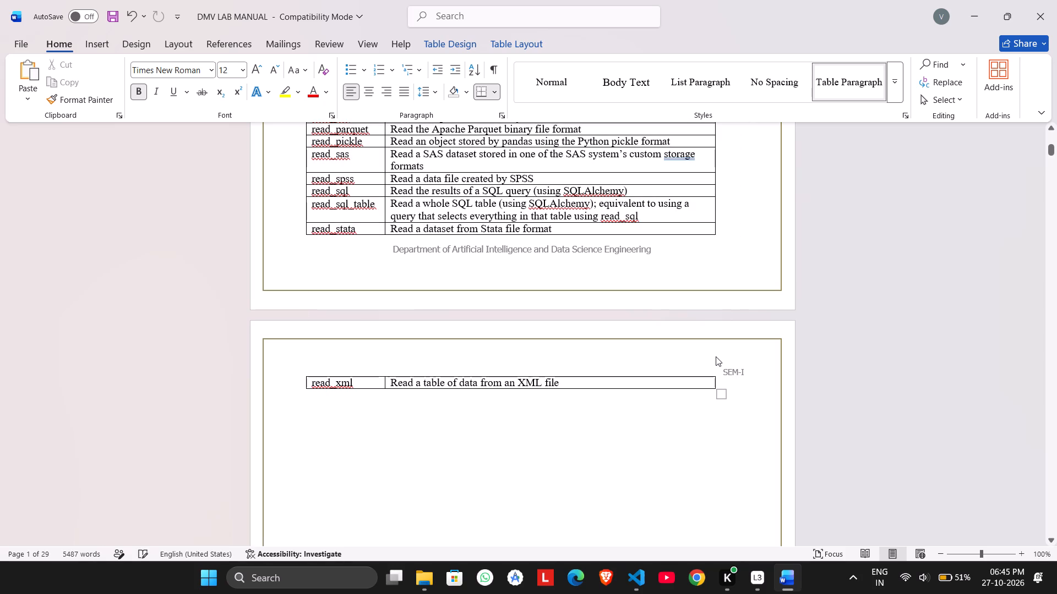
left_click_drag(722, 395, 688, 349)
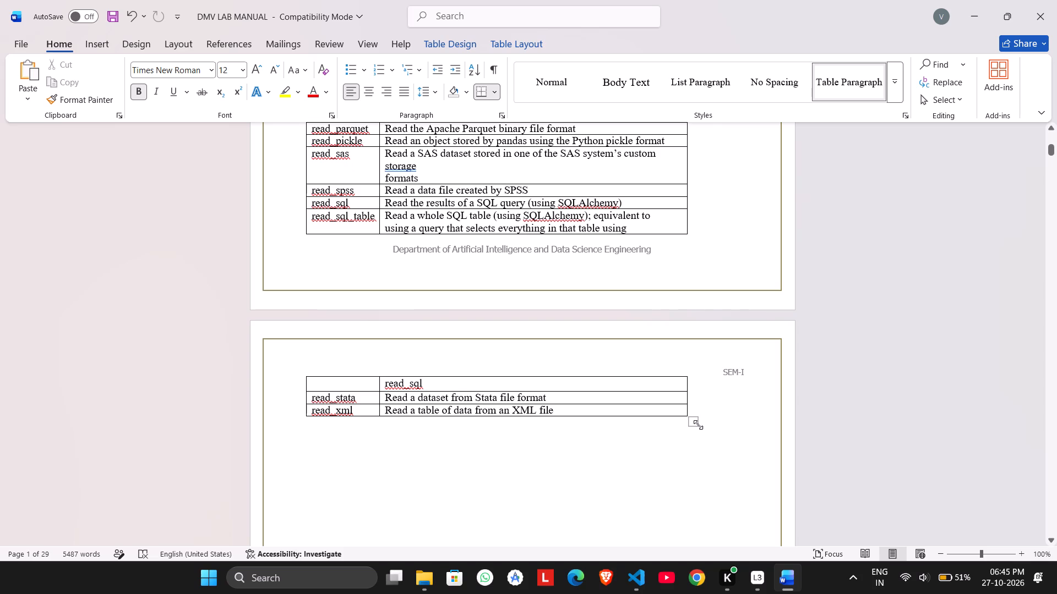
left_click_drag(698, 424, 783, 450)
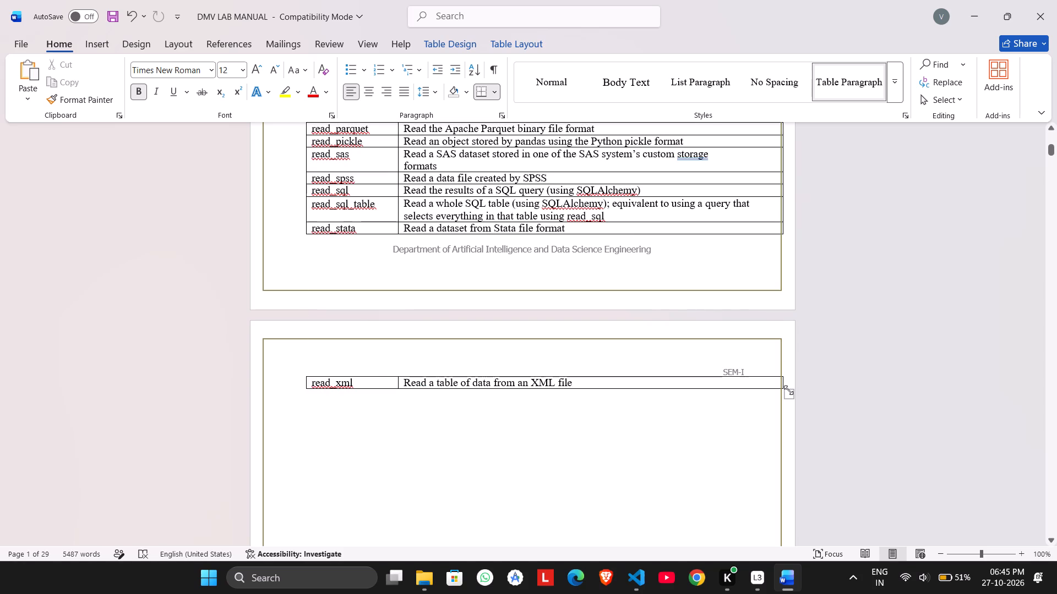
left_click_drag(788, 391, 770, 383)
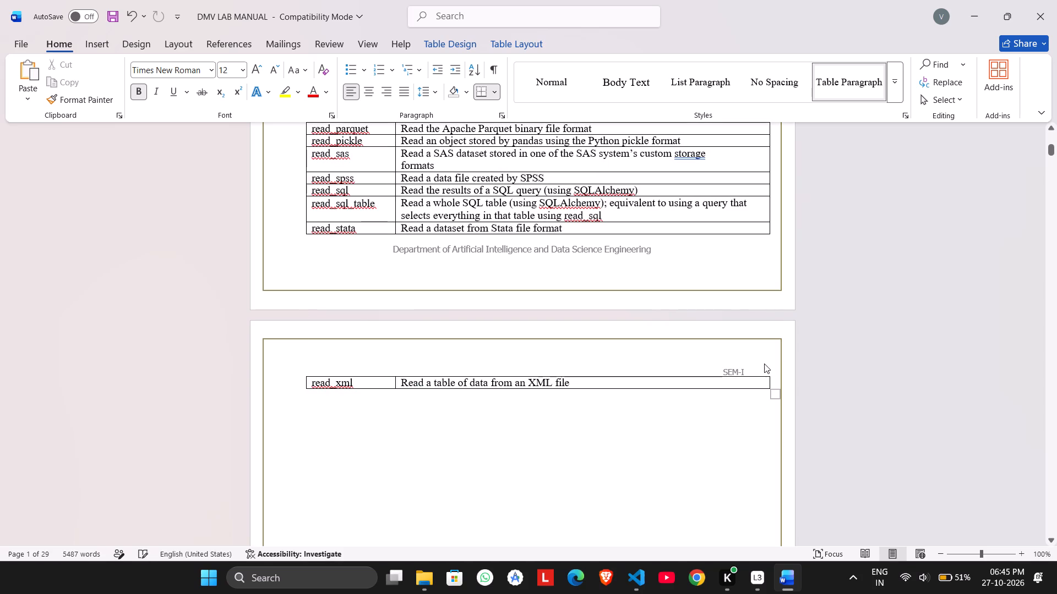
Delete the read_xml row's cells from the functions table with the Shift cells left option.
left_click(696, 378)
left_click_drag(696, 378, 366, 382)
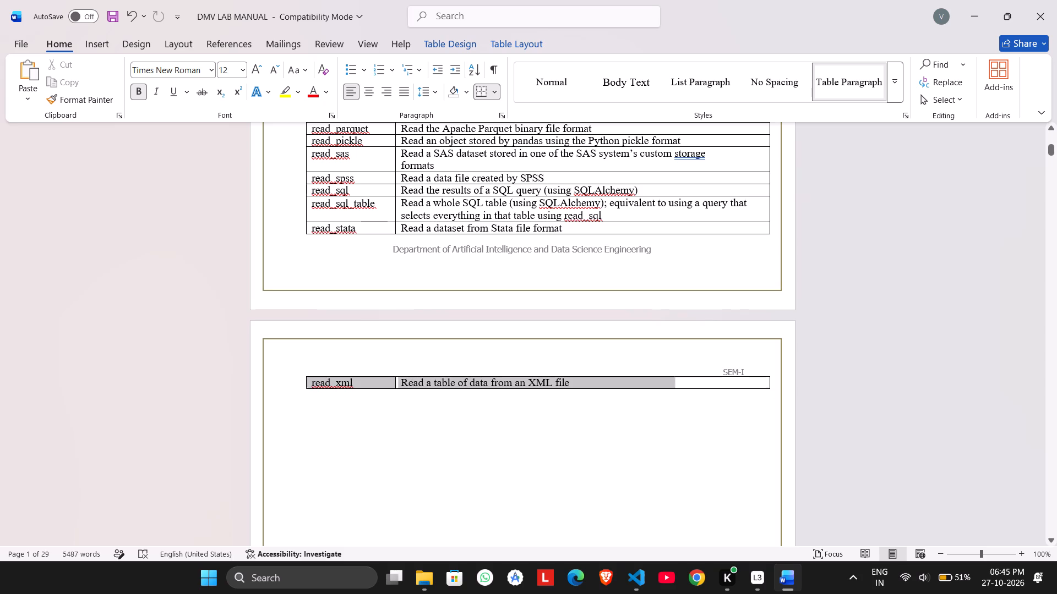
left_click_drag(366, 382, 352, 380)
key("BackSpace")
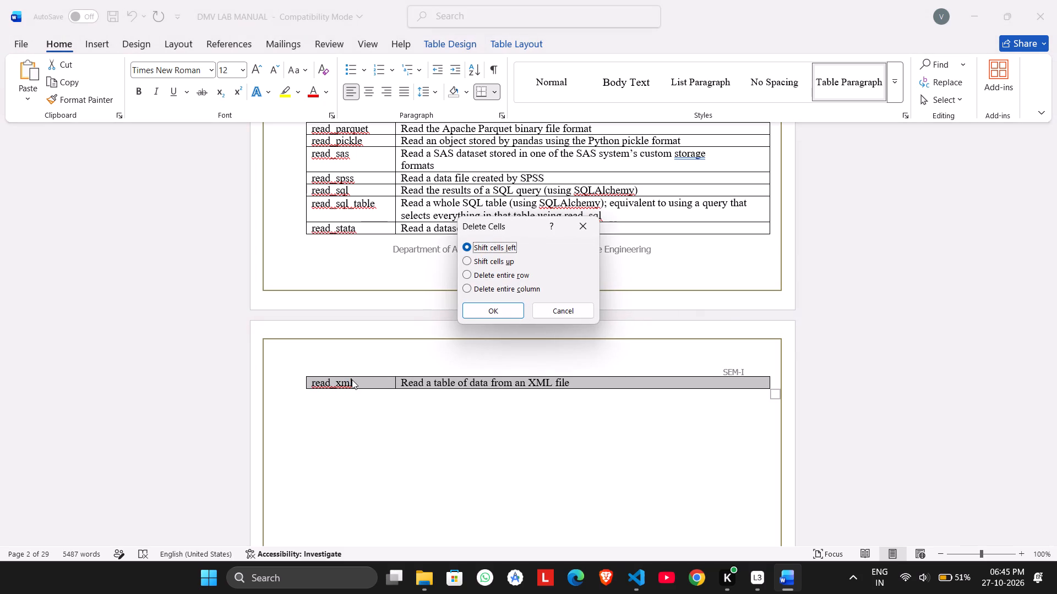
left_click(502, 318)
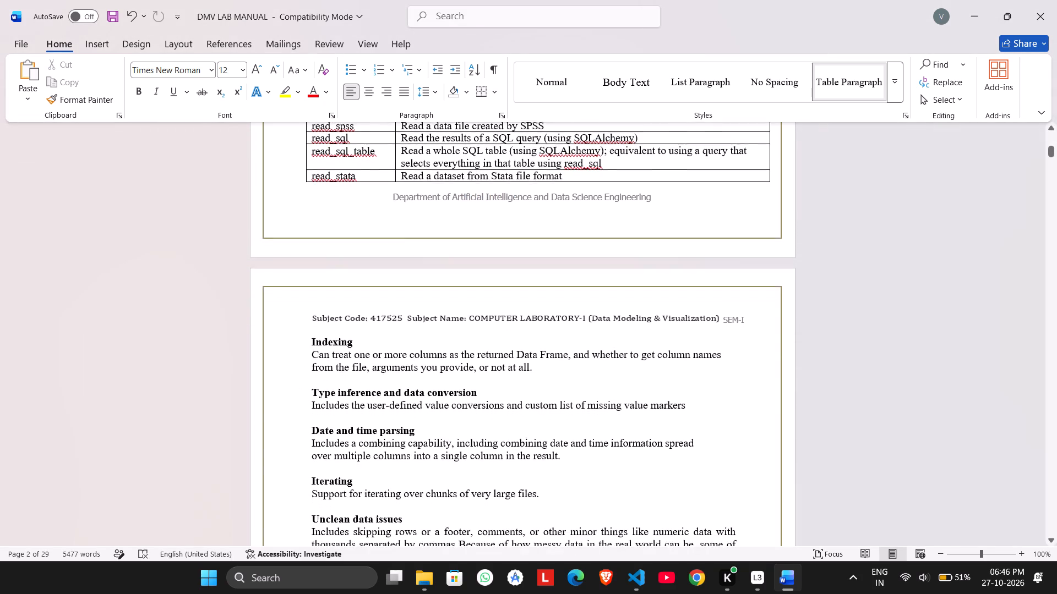
Delete the Subject Code and Subject Name header line above the Indexing heading on the second page.
left_click_drag(313, 435, 356, 435)
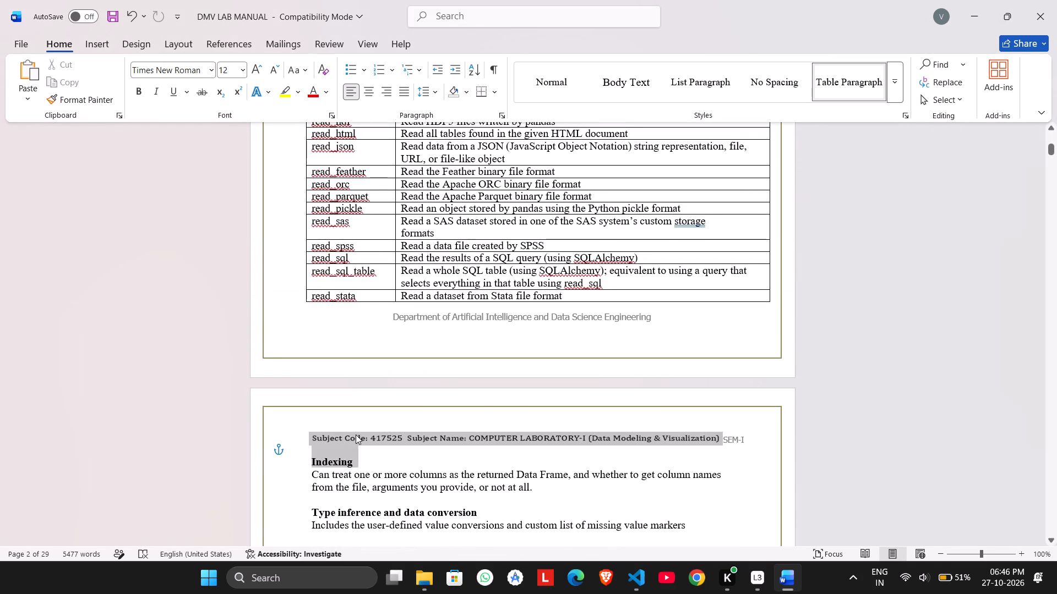
left_click_drag(356, 435, 320, 423)
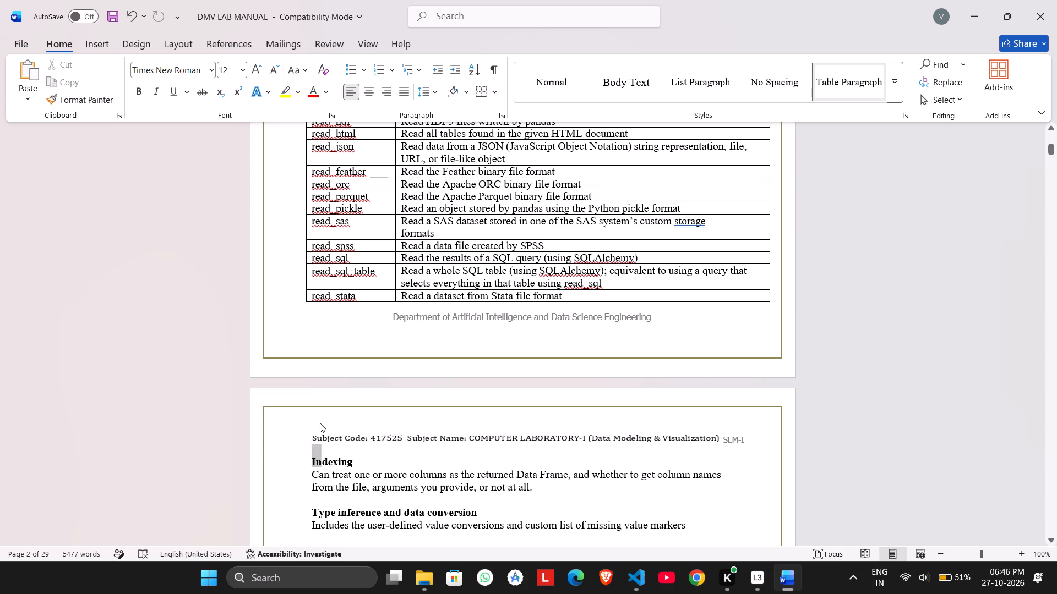
left_click_drag(320, 423, 308, 430)
double_click(366, 437)
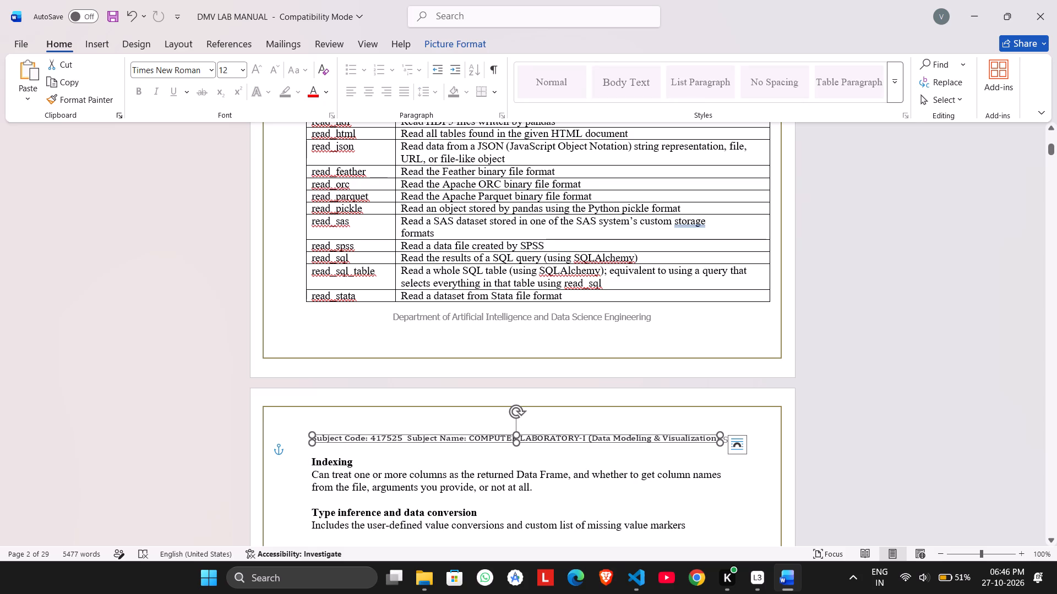
key("BackSpace")
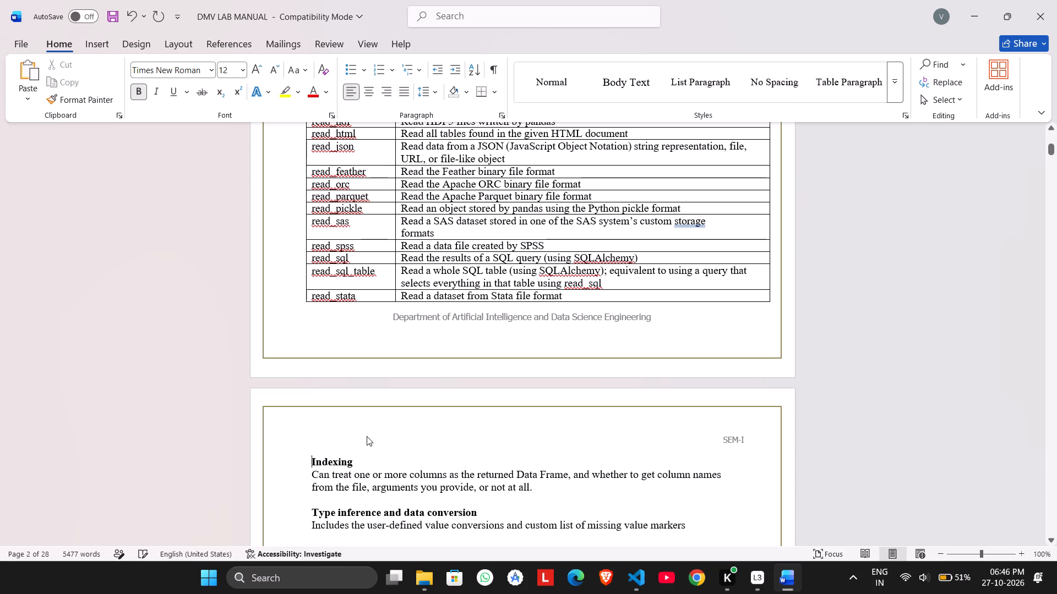
Insert one blank line above the Indexing heading at the top of the second page.
key("Return")
key("Return")
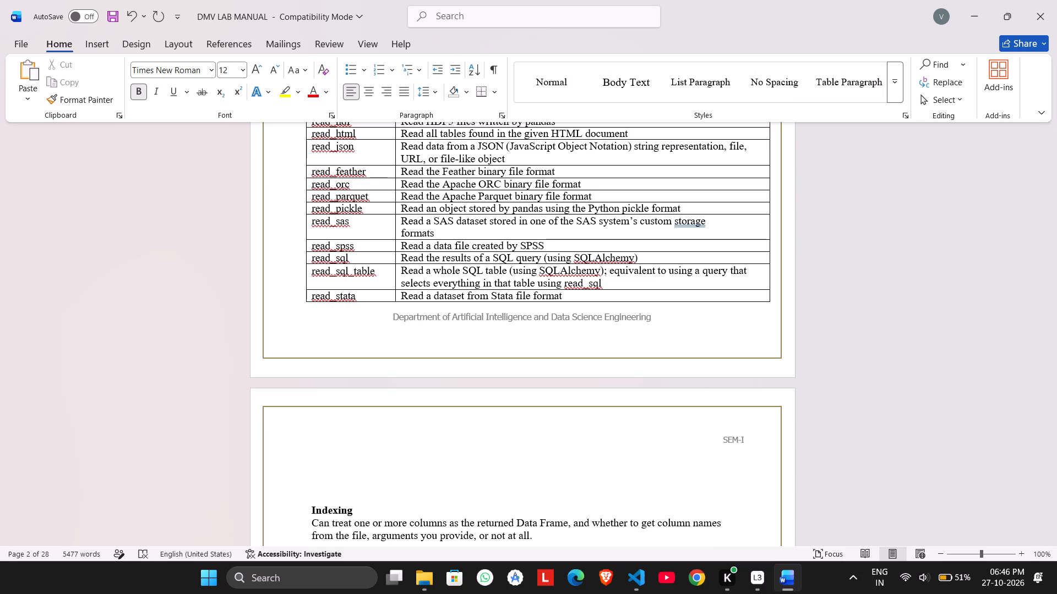
key("BackSpace")
key("BackSpace")
key("Return")
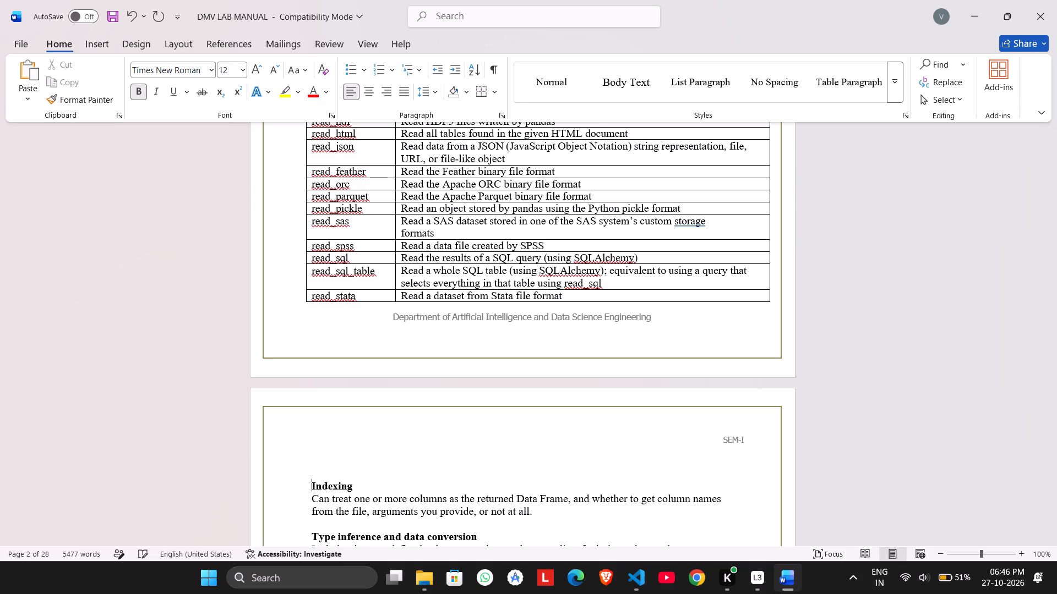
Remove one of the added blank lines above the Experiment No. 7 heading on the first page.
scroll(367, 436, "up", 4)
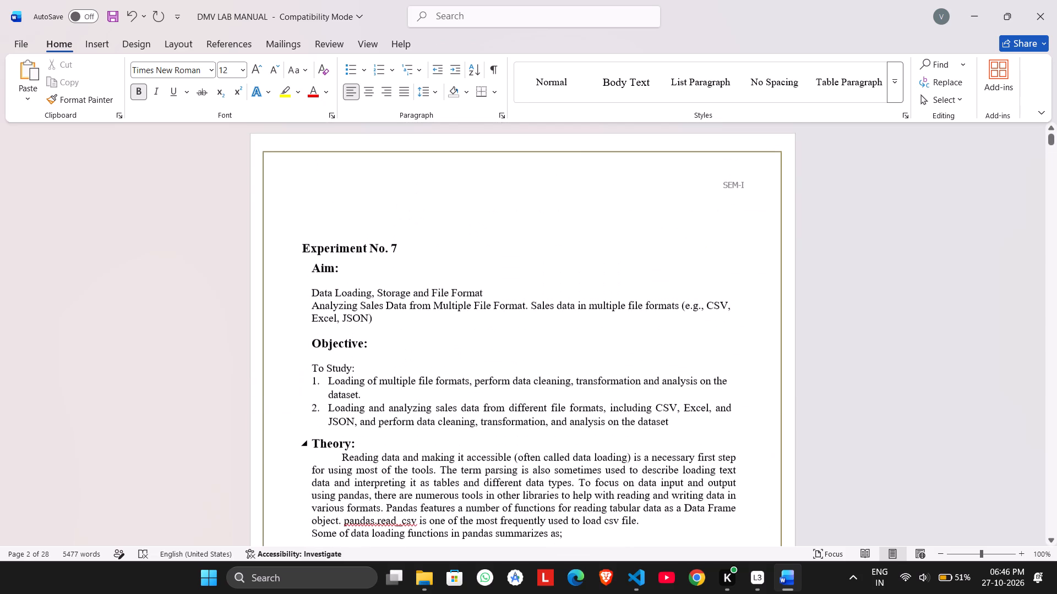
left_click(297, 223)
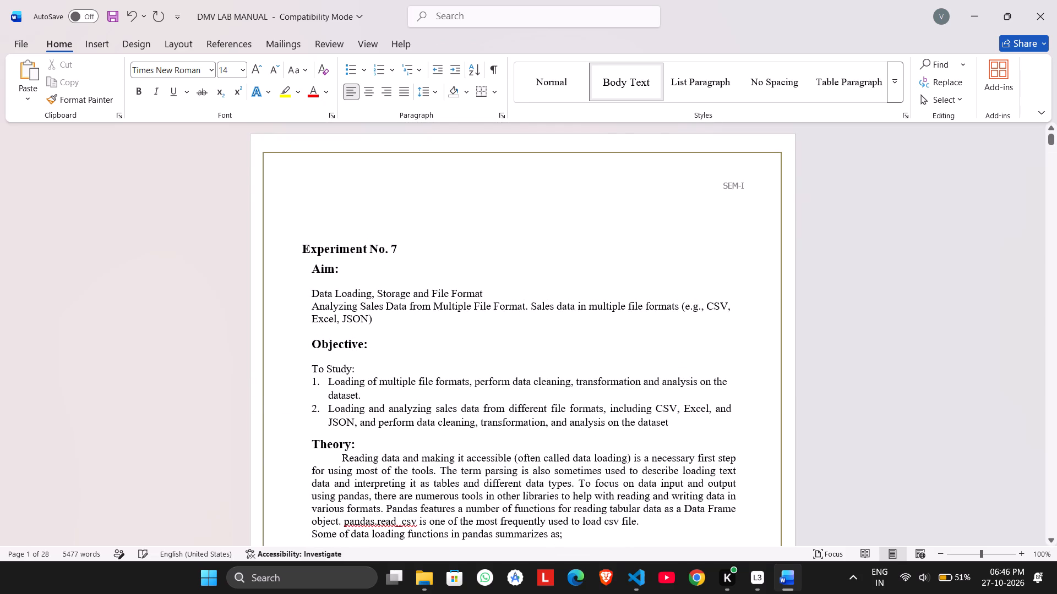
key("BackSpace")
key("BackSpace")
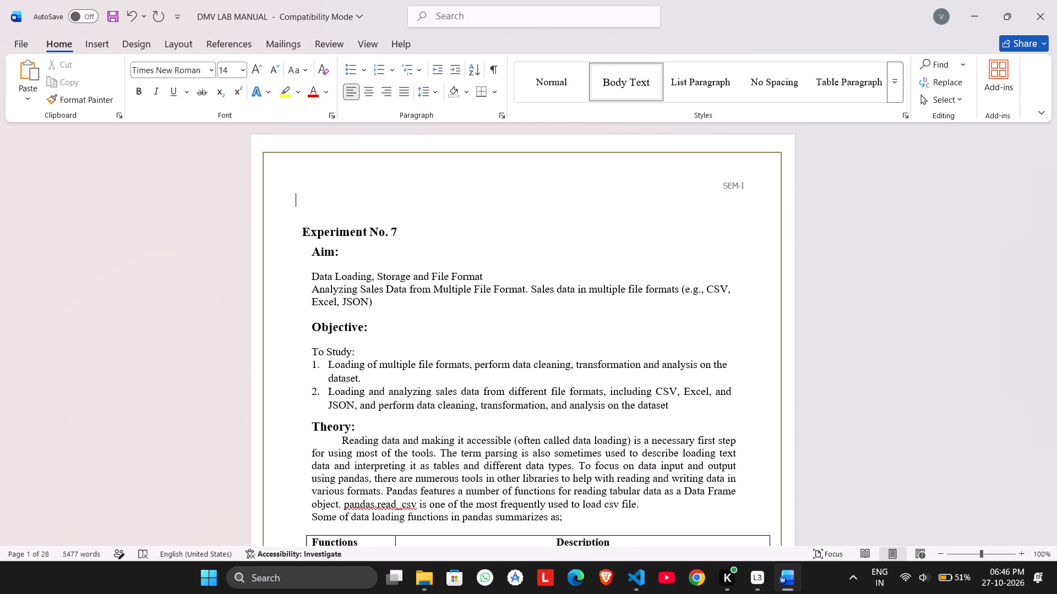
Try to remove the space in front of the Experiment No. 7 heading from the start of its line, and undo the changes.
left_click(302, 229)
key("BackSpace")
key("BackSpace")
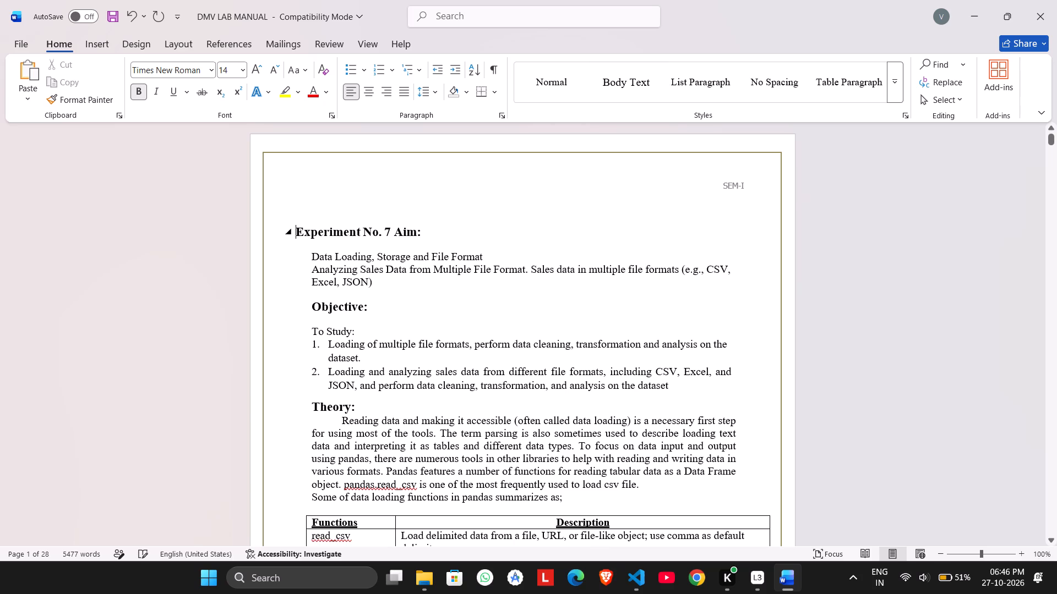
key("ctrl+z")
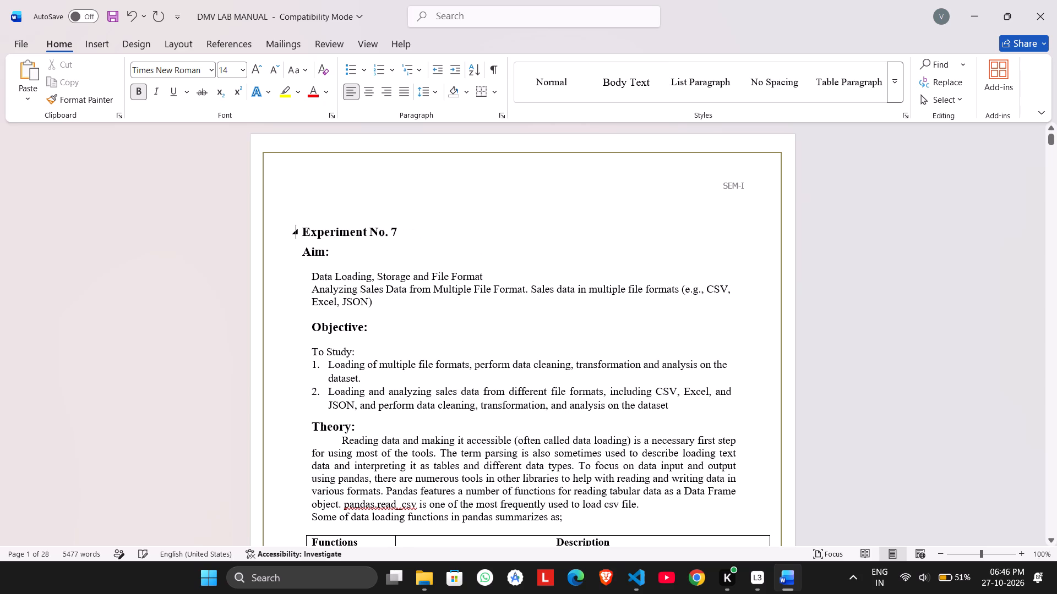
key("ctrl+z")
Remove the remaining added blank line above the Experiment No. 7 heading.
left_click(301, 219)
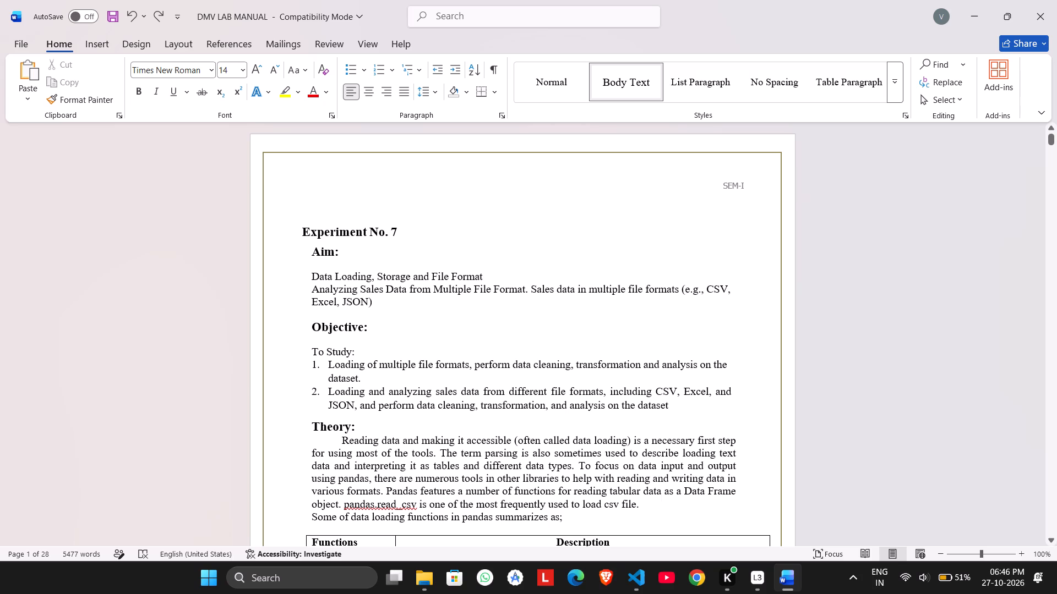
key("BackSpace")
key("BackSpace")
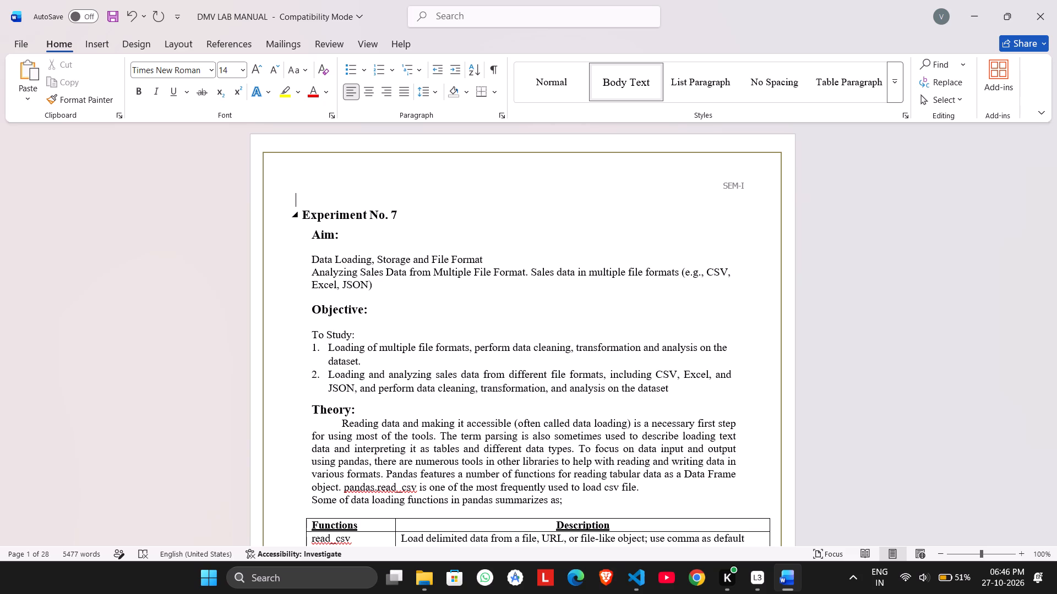
Open the available editing options for the Experiment No. 7 heading.
right_click(301, 219)
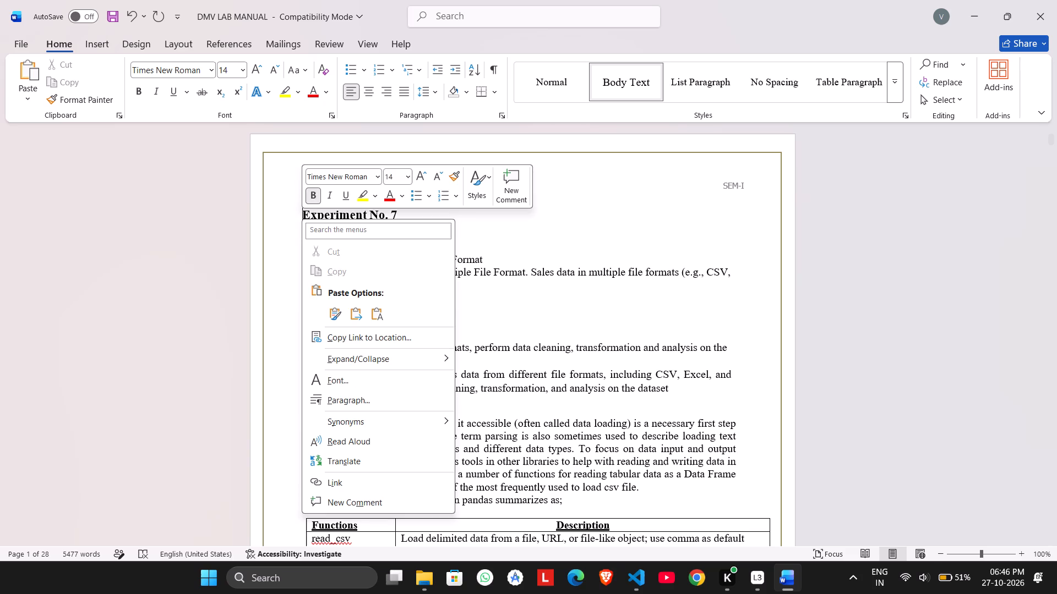
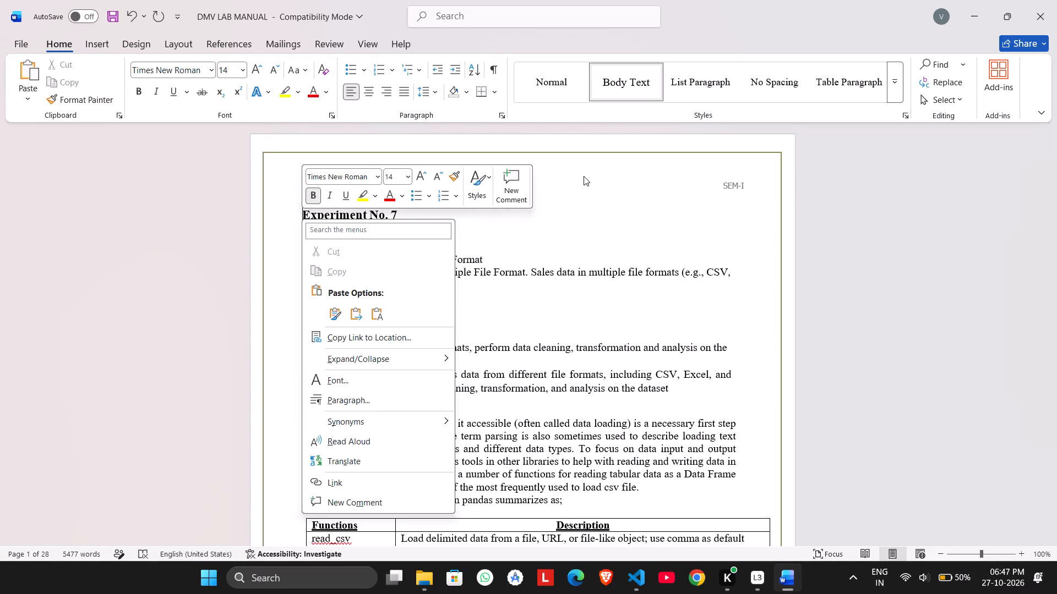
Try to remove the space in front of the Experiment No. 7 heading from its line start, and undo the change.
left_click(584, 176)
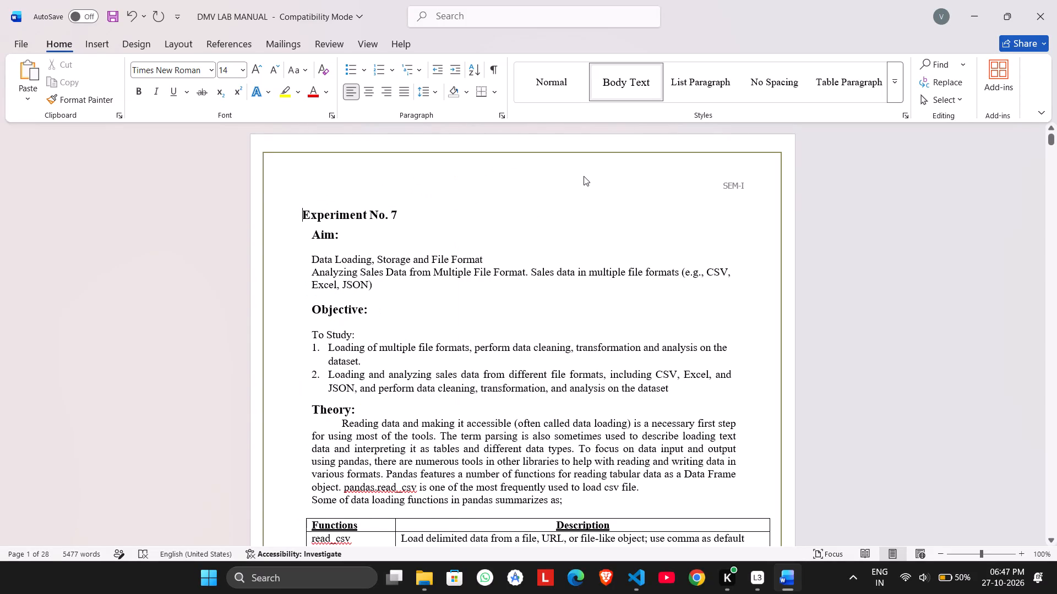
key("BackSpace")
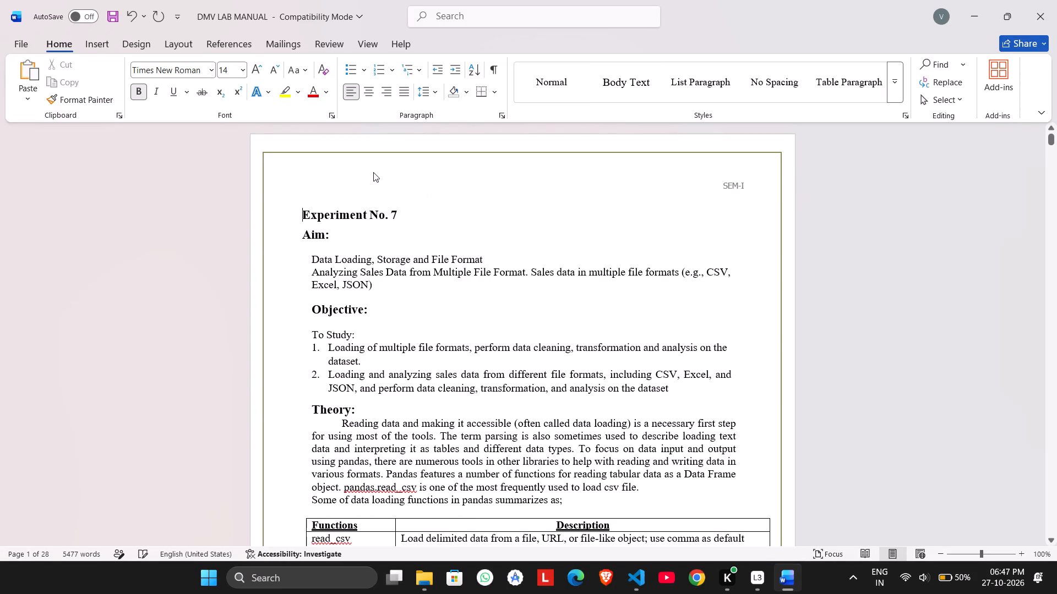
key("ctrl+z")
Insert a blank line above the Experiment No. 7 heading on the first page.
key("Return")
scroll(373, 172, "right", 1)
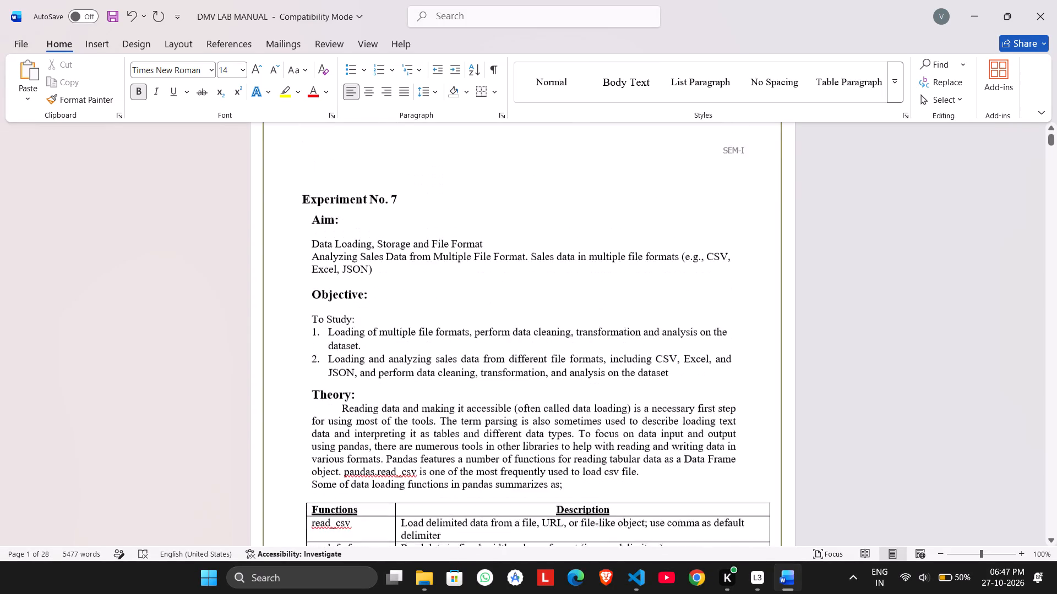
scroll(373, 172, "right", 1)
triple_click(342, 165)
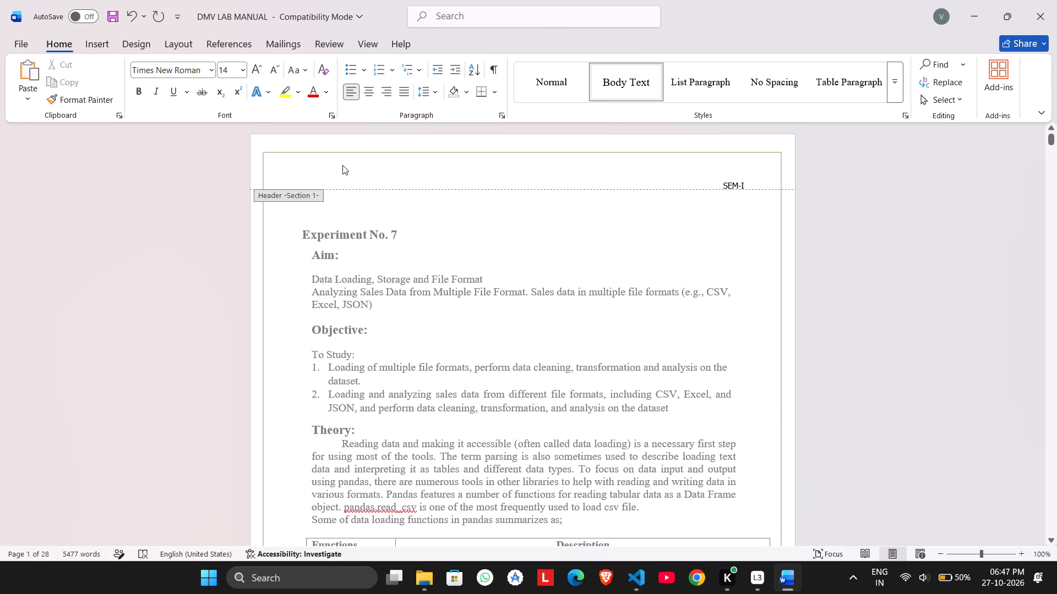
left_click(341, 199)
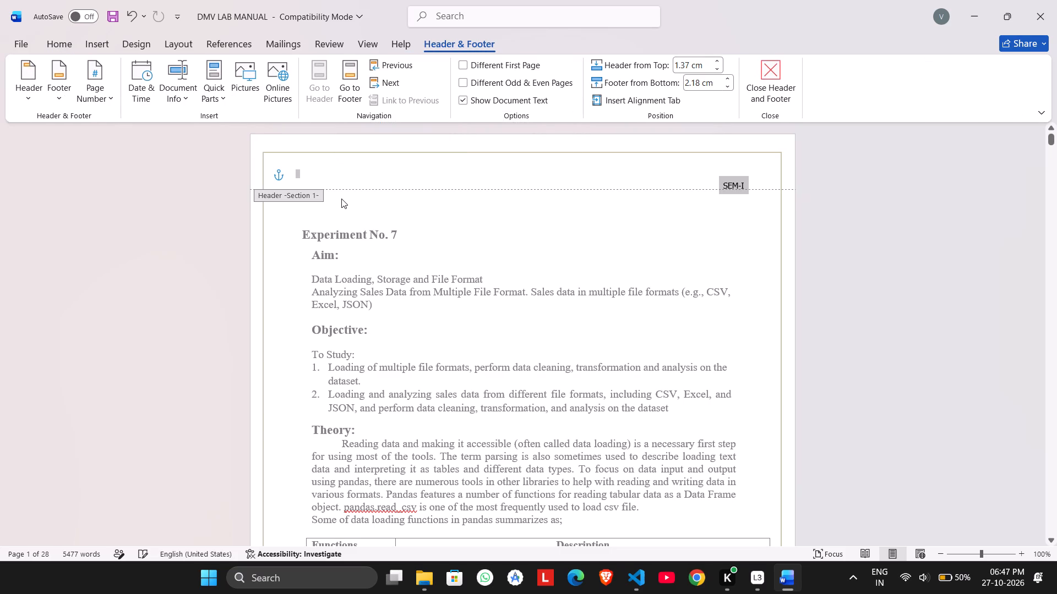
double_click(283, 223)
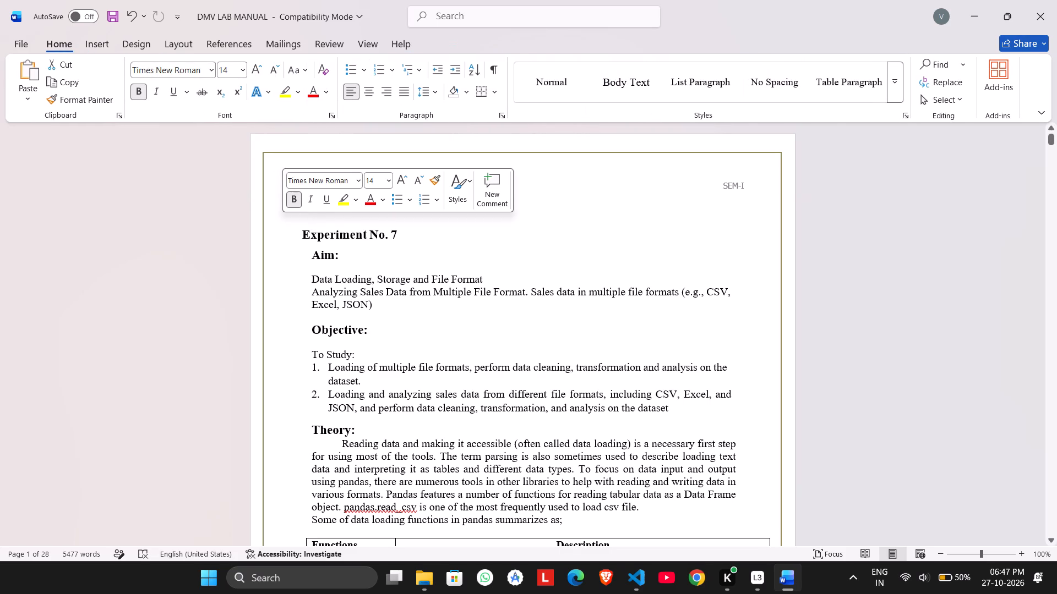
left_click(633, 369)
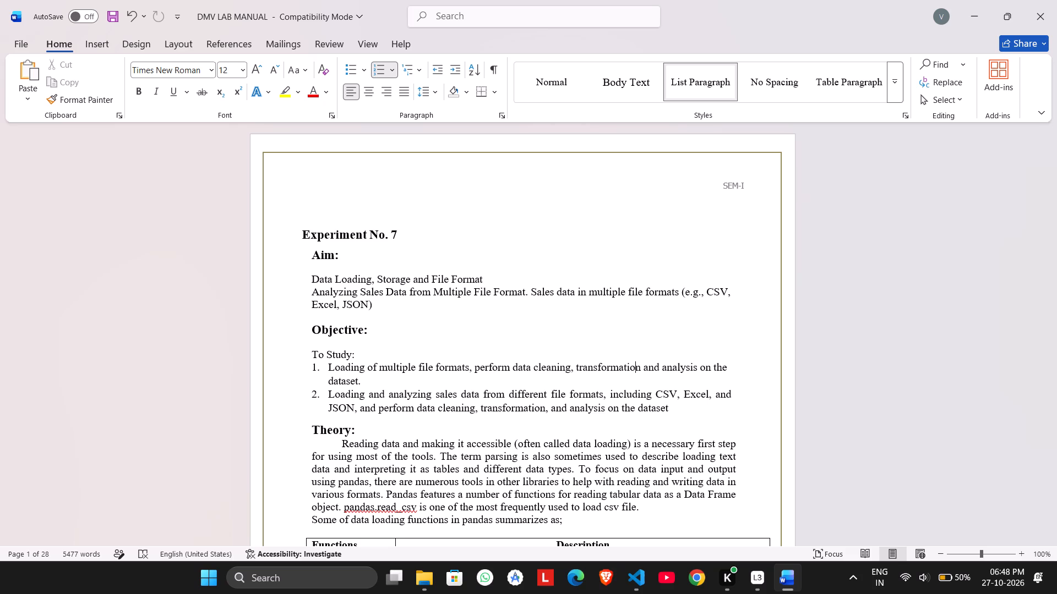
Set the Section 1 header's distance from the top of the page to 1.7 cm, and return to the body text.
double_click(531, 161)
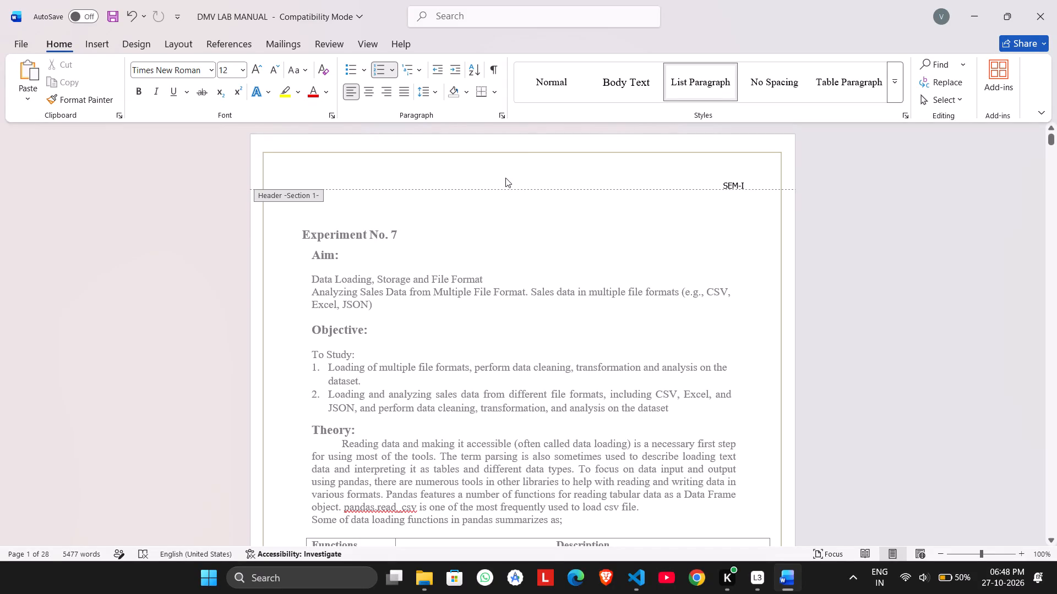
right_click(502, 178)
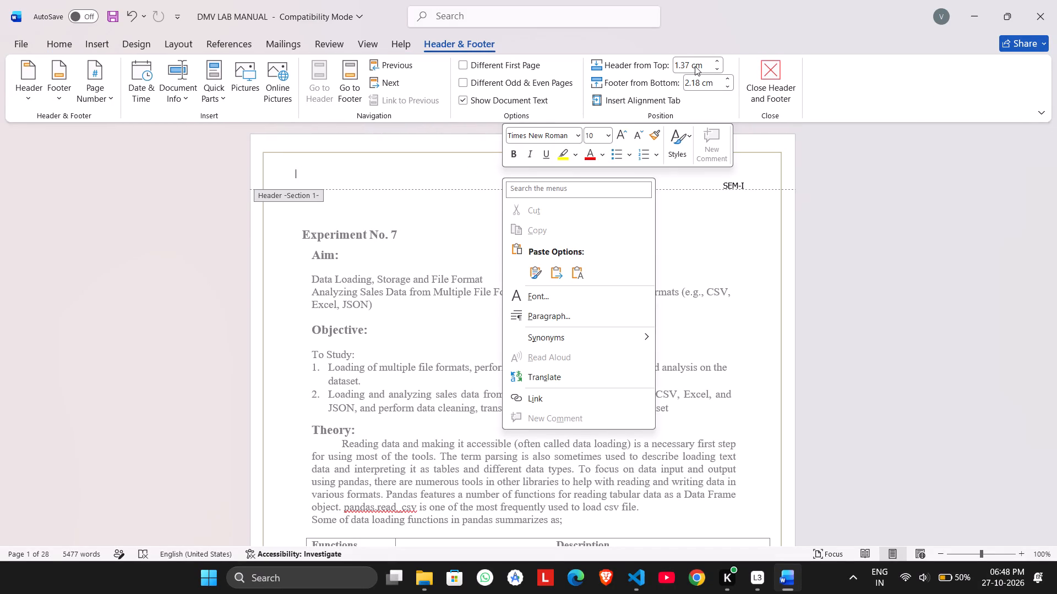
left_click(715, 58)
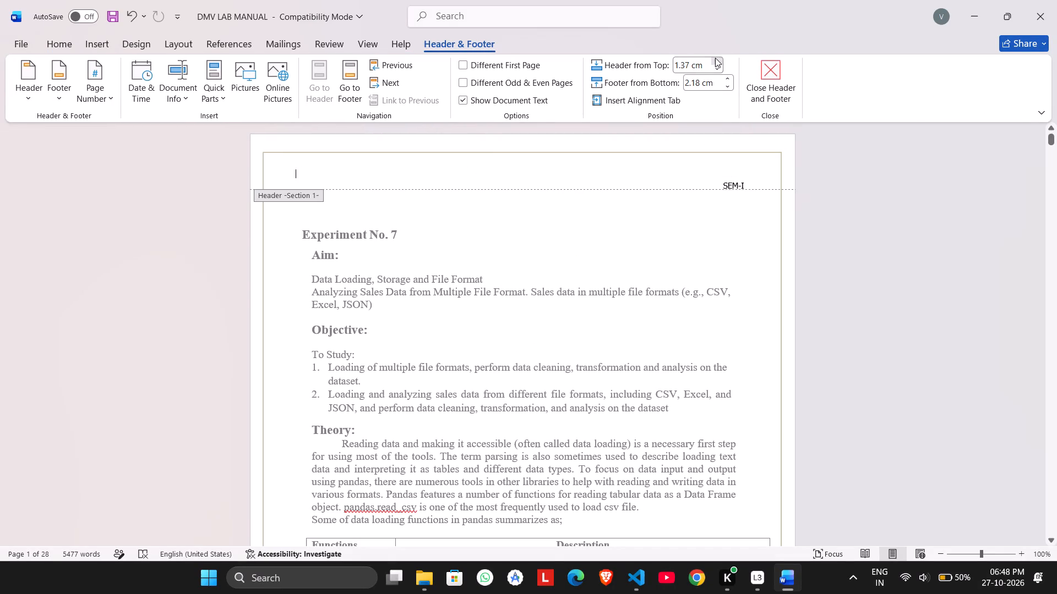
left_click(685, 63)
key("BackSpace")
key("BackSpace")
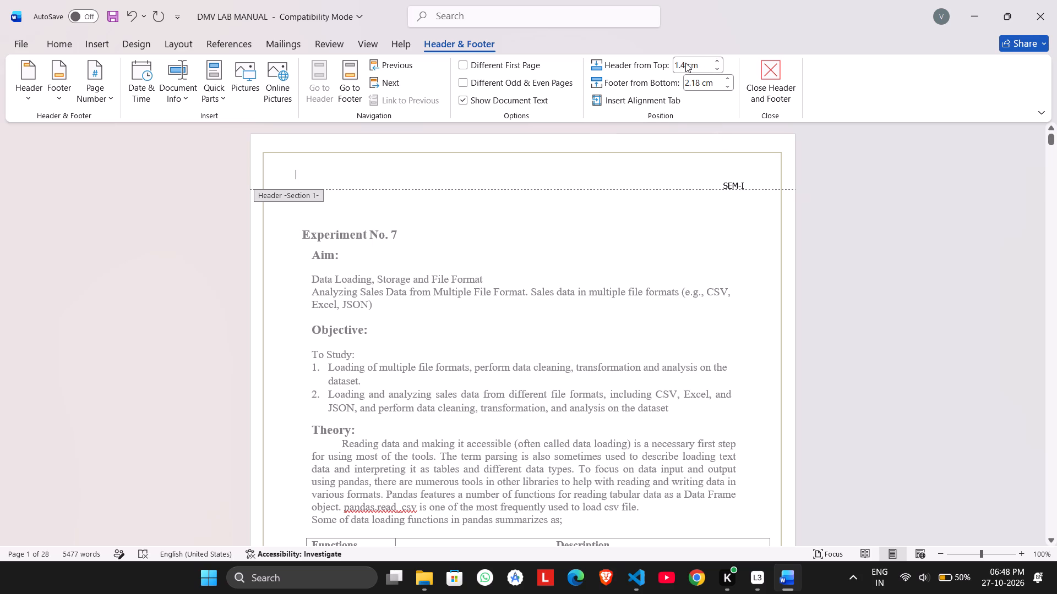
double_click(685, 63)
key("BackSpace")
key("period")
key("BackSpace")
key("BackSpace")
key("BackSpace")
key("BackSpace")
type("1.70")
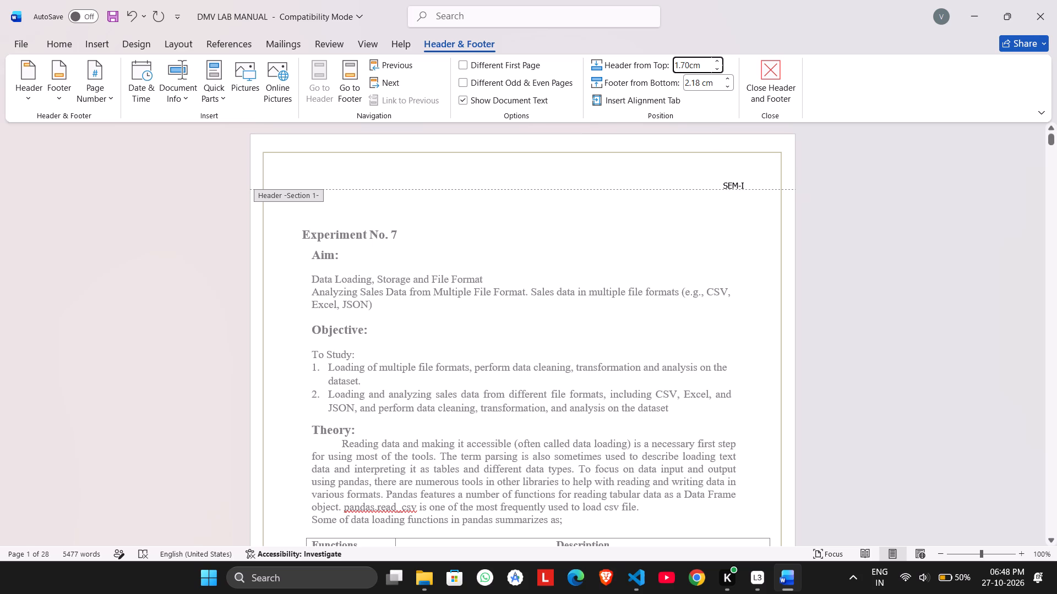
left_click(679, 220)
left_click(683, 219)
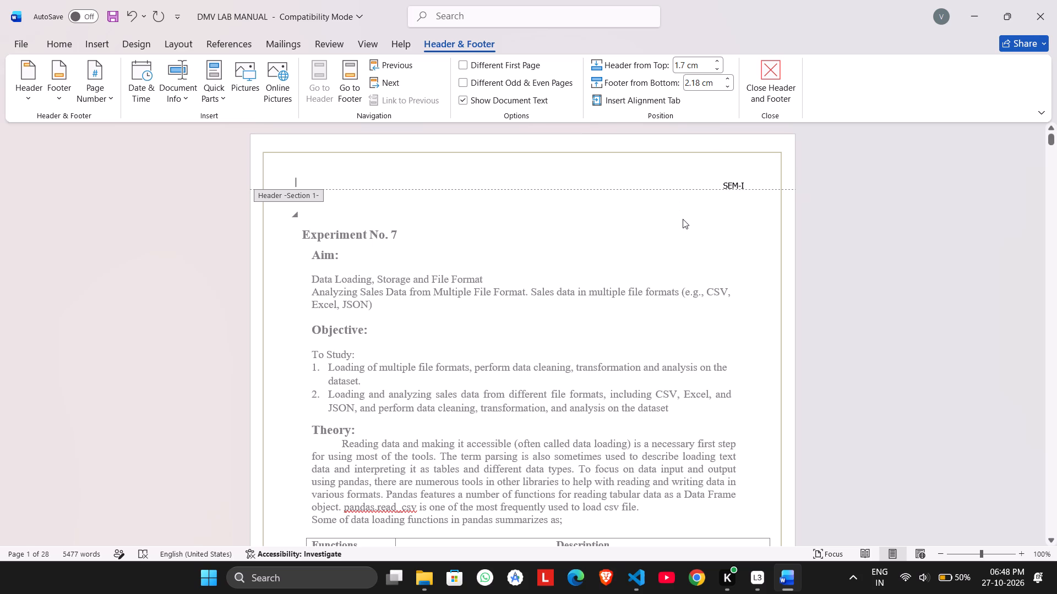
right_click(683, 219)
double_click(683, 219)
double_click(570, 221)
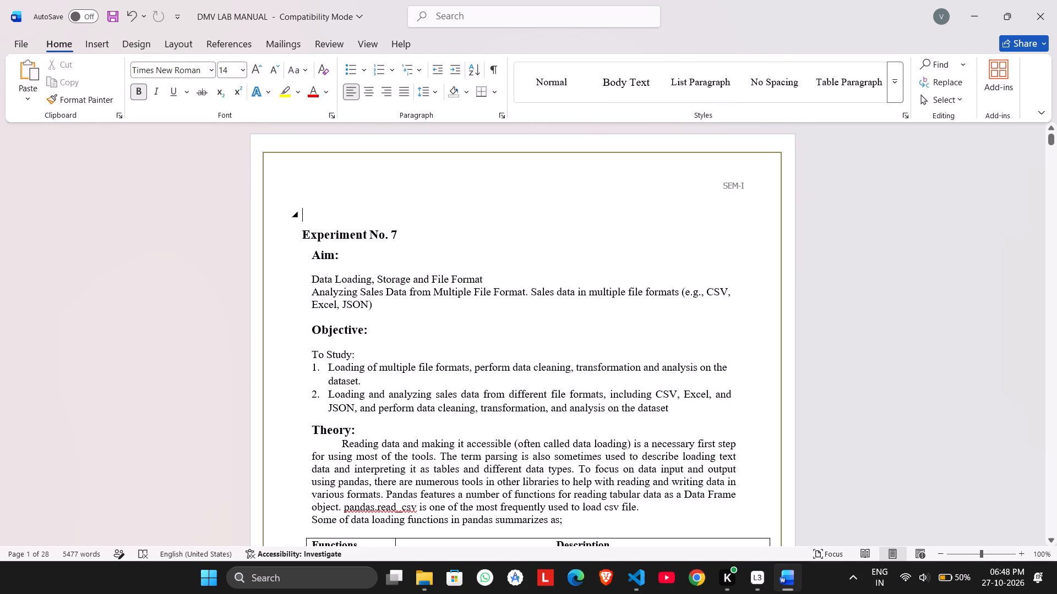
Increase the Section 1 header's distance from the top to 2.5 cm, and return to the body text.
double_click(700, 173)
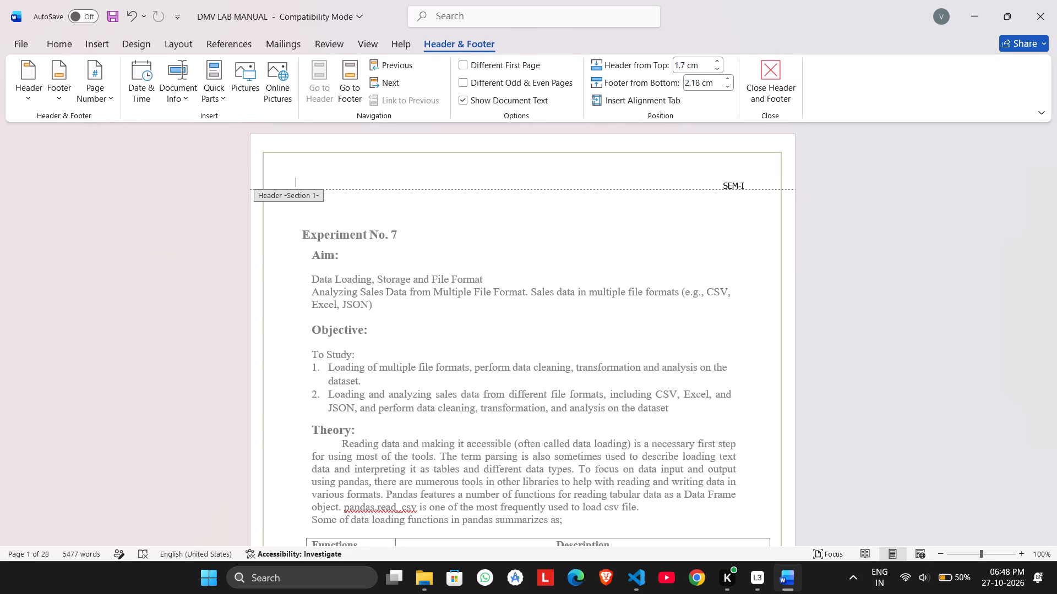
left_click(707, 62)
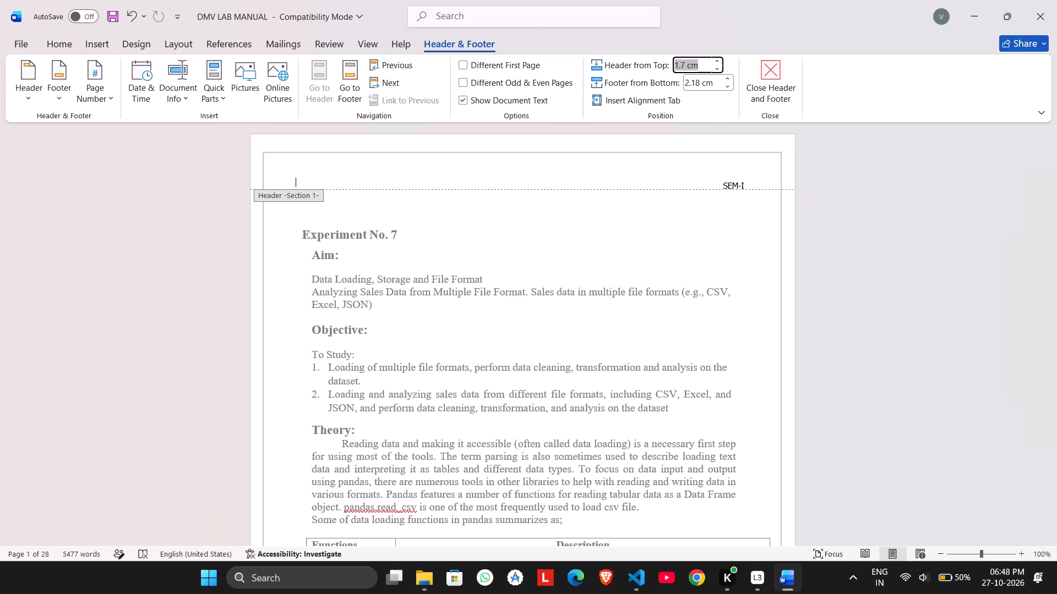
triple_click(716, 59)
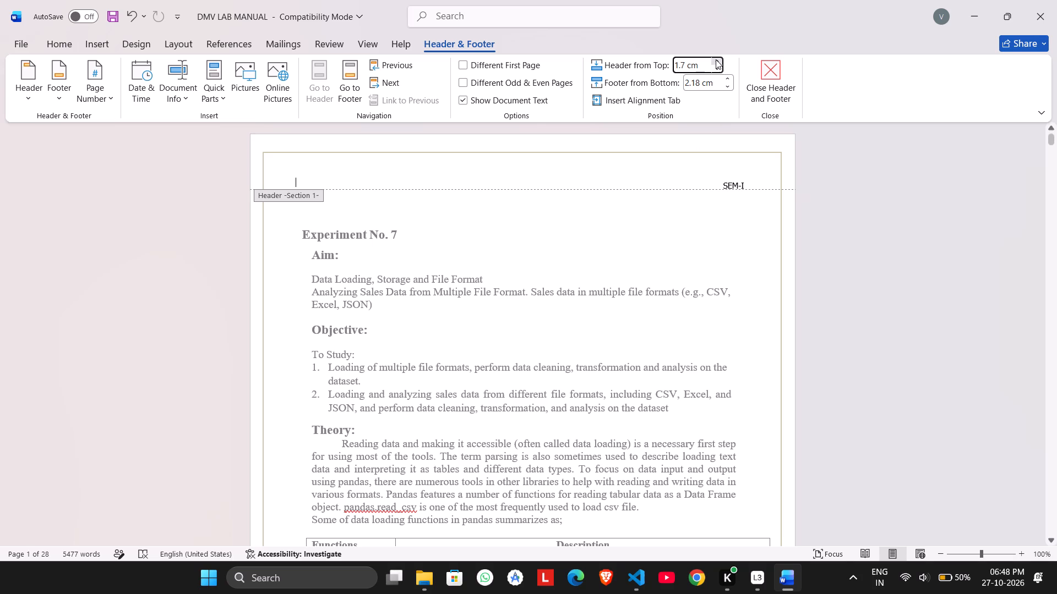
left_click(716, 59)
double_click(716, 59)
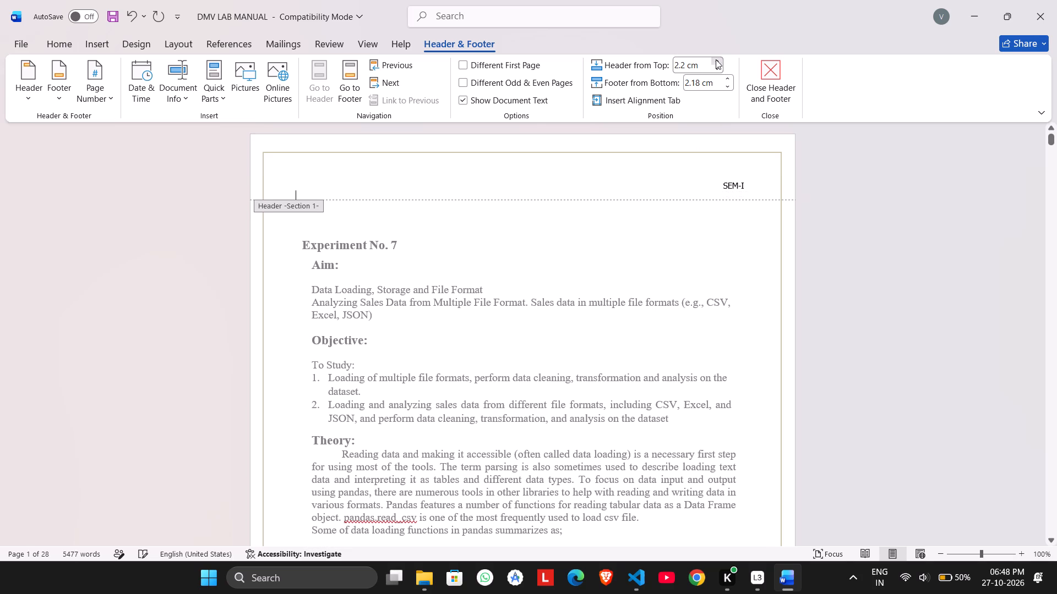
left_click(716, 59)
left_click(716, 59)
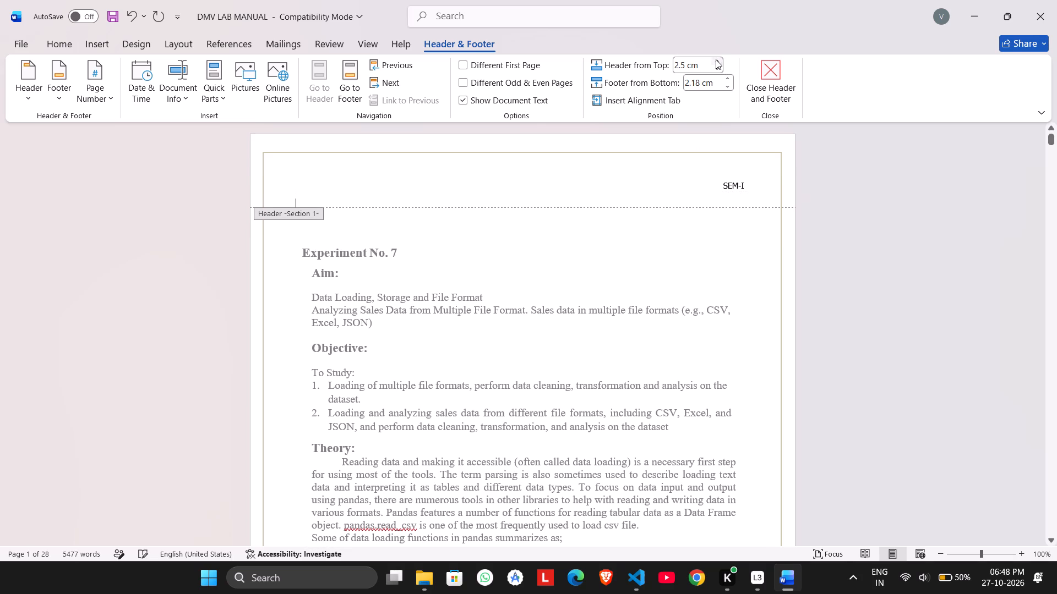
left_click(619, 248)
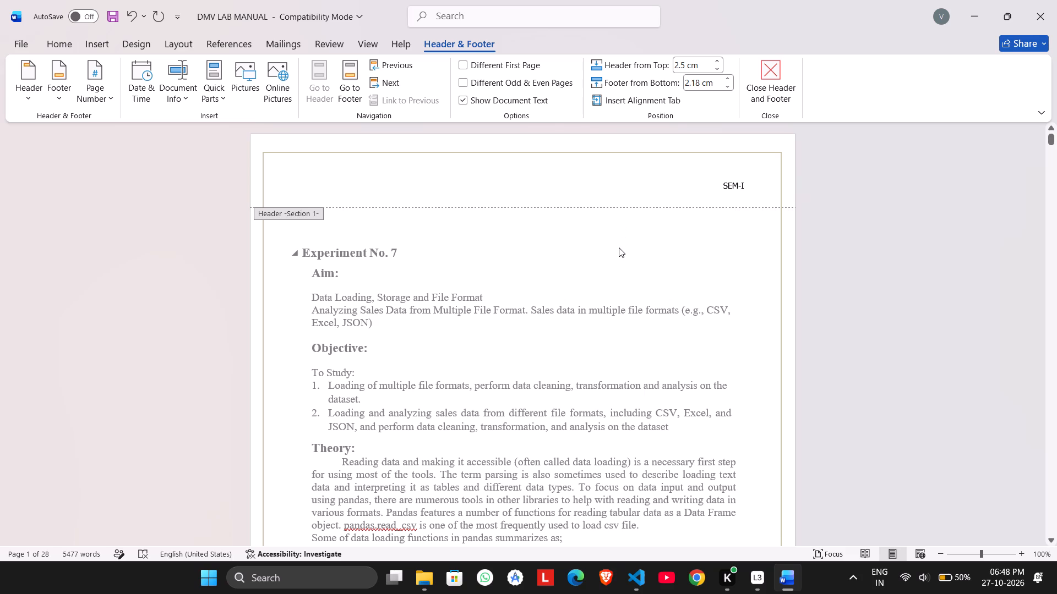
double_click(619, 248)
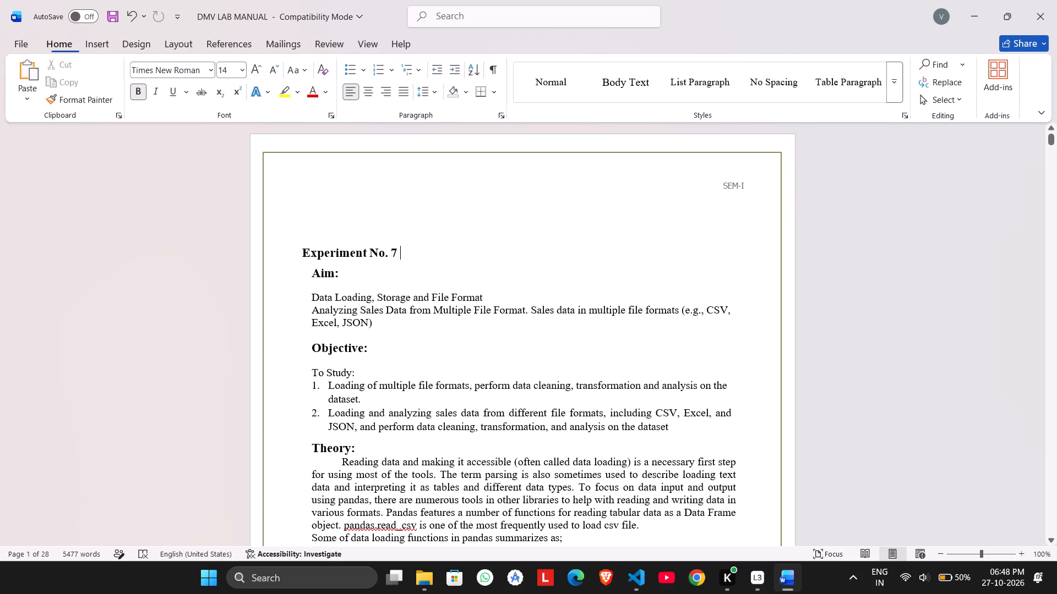
Remove the blank line above the Experiment No. 7 heading on the first page.
left_click(307, 232)
key("BackSpace")
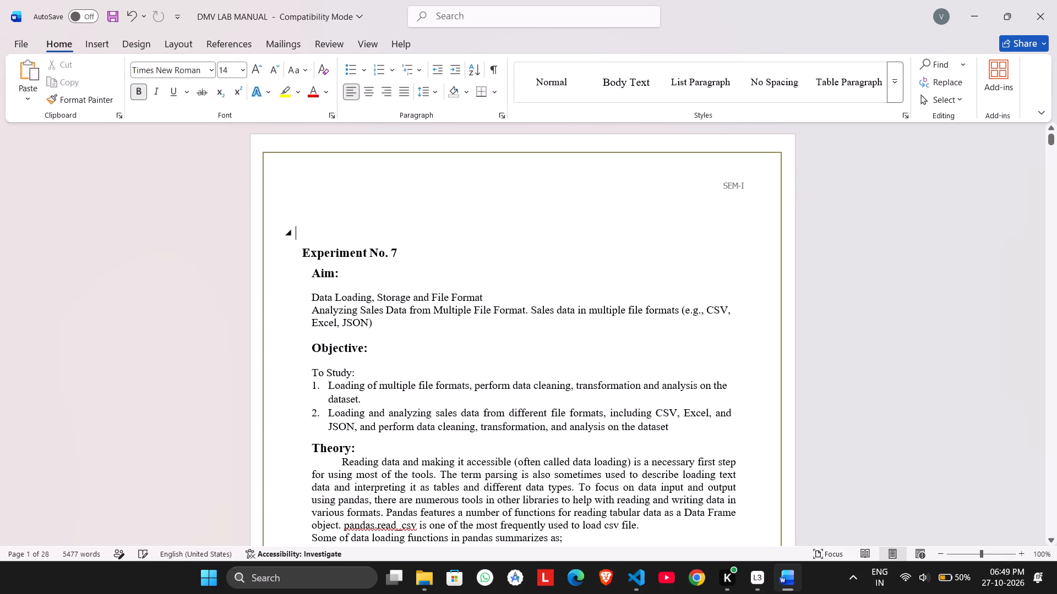
key("BackSpace")
key("BackSpace")
key("BackSpace")
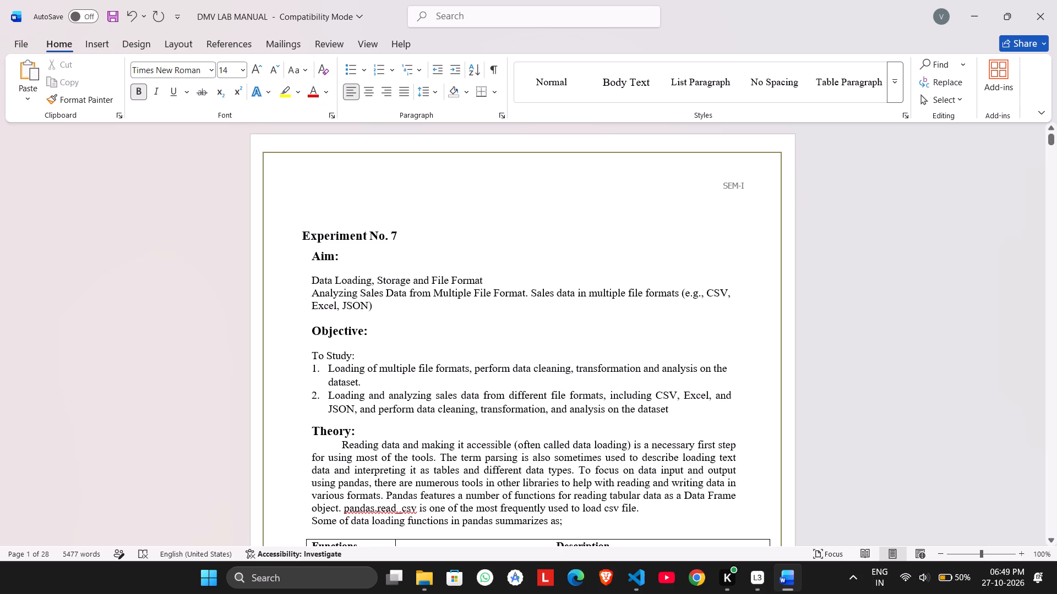
Set the Section 1 header's distance from the top of the page to 3 cm.
double_click(427, 189)
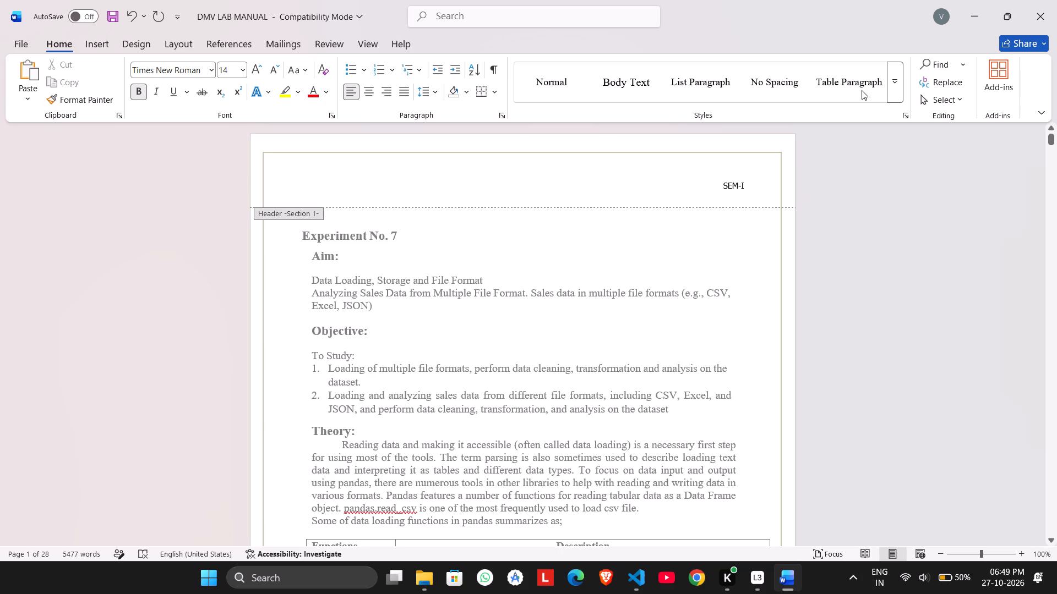
left_click(710, 65)
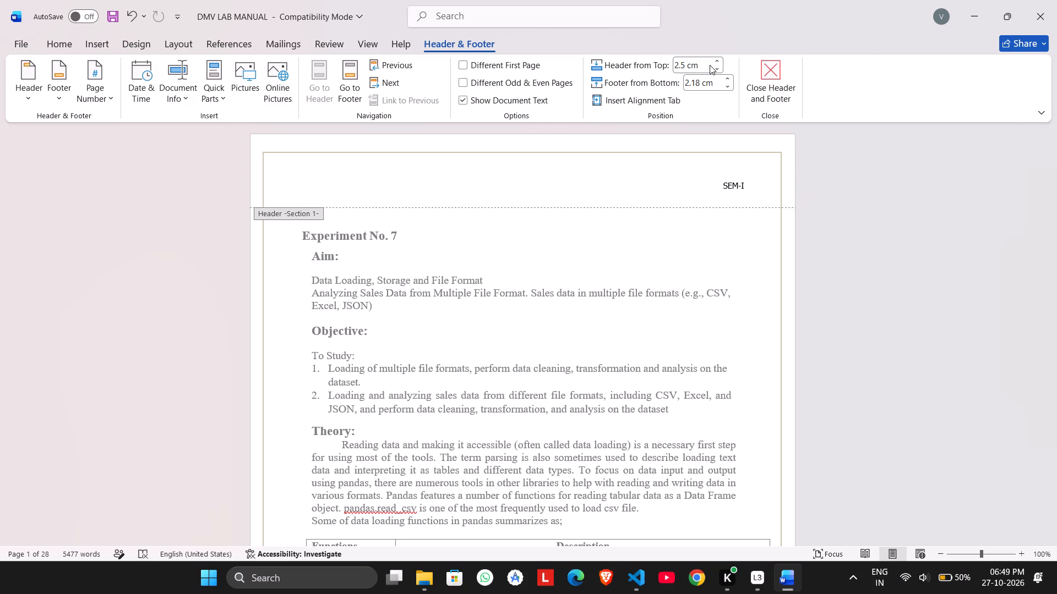
key("BackSpace")
key("3")
key("space")
left_click(633, 273)
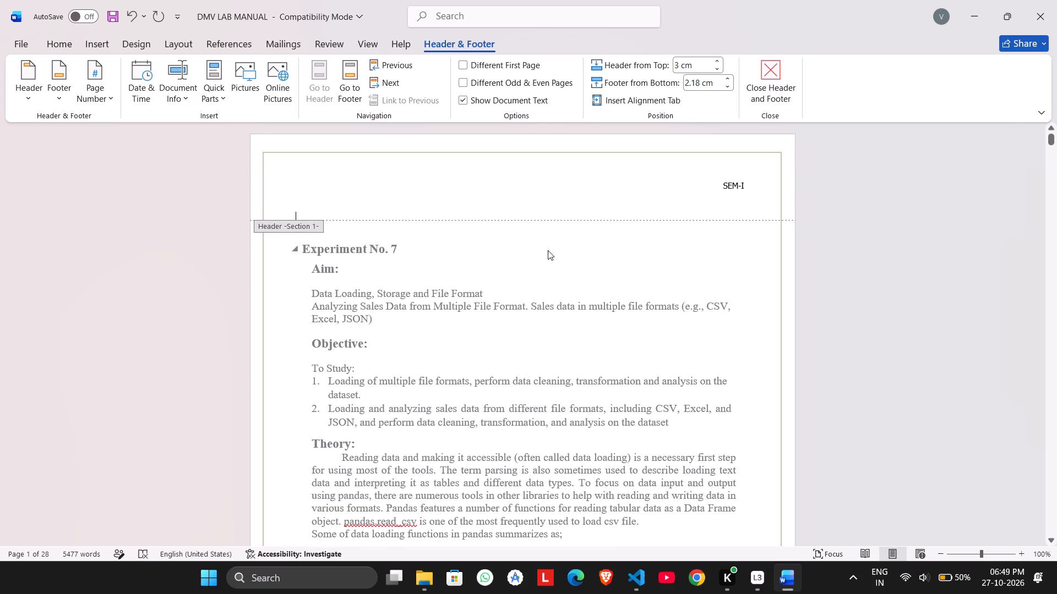
scroll(548, 250, "down", 1)
left_click(548, 250)
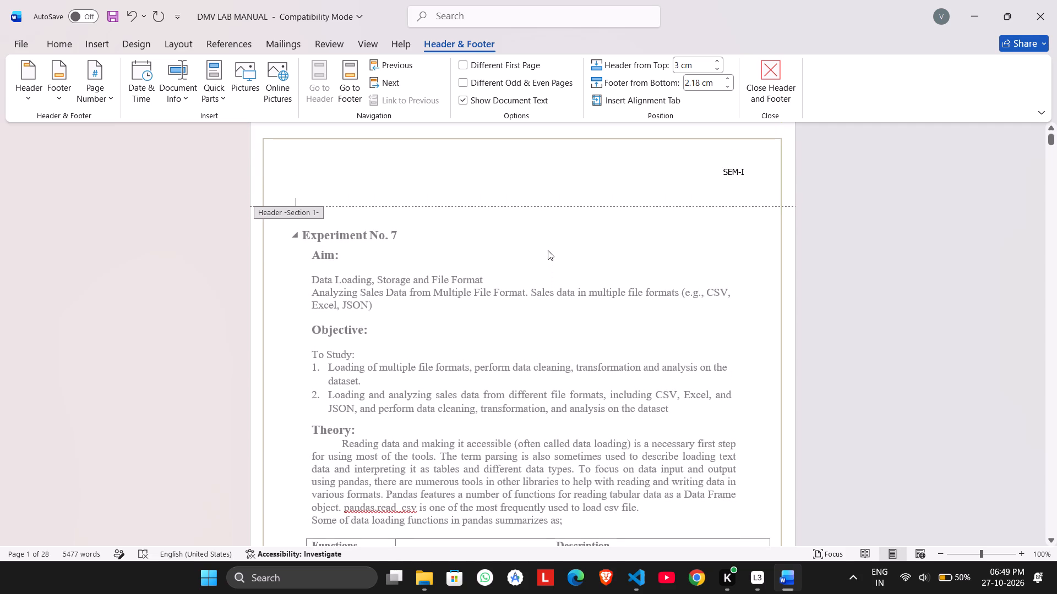
Return to the body text and examine the header spacing across the document's pages.
double_click(548, 250)
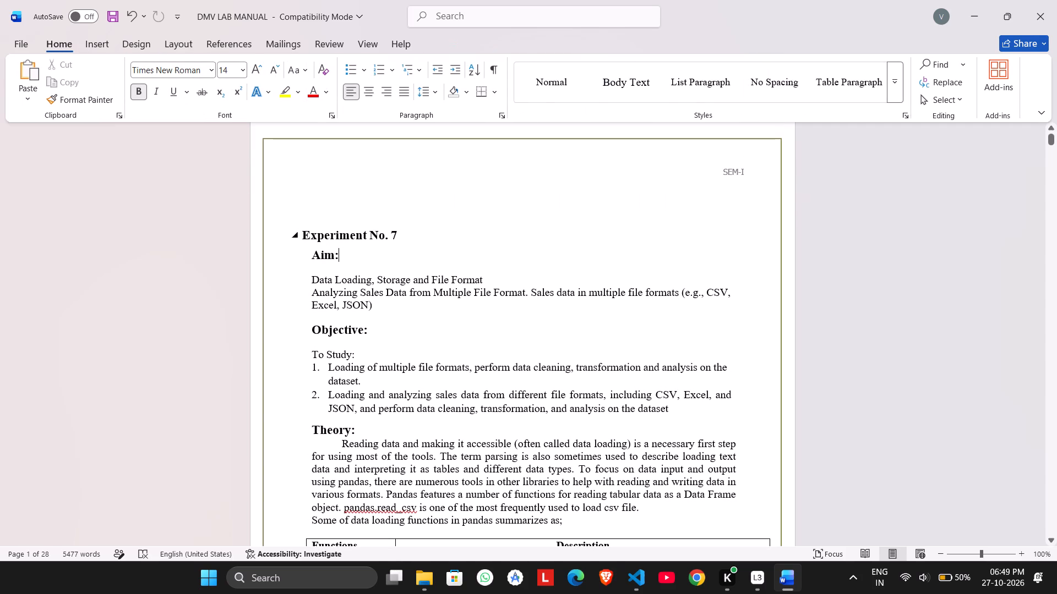
scroll(548, 250, "down", 2)
scroll(548, 250, "up", 1, "ctrl")
scroll(548, 250, "down", 1, "ctrl")
scroll(548, 250, "up", 2, "ctrl")
scroll(548, 250, "down", 1, "ctrl")
scroll(548, 250, "down", 3)
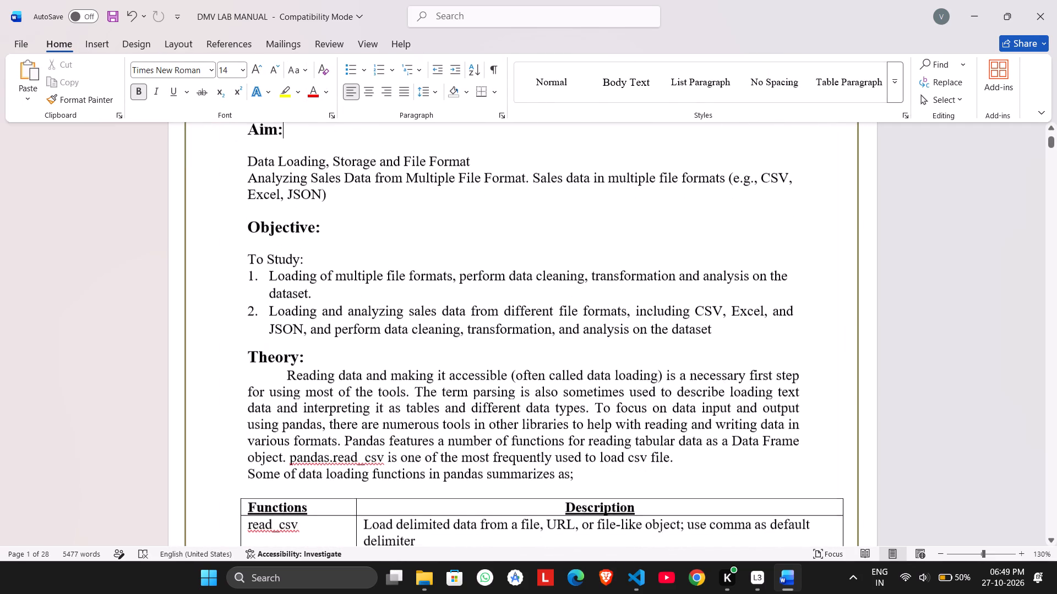
scroll(548, 250, "down", 18)
scroll(548, 250, "down", 1, "ctrl")
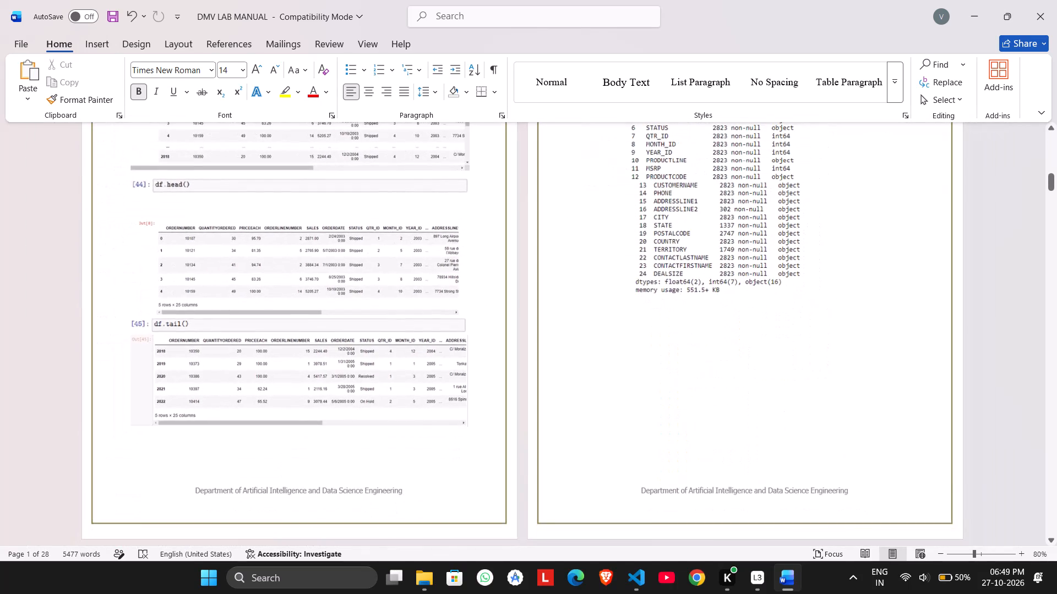
scroll(548, 250, "up", 20)
scroll(548, 250, "up", 20)
scroll(548, 250, "up", 4)
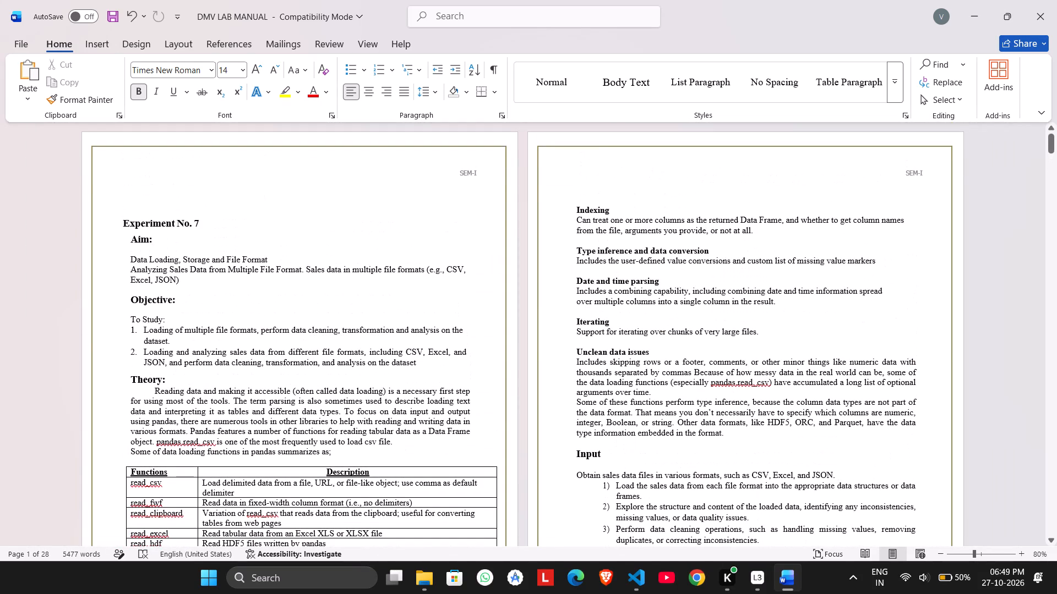
Open the Section 1 header for editing and look through the built-in header designs.
double_click(676, 158)
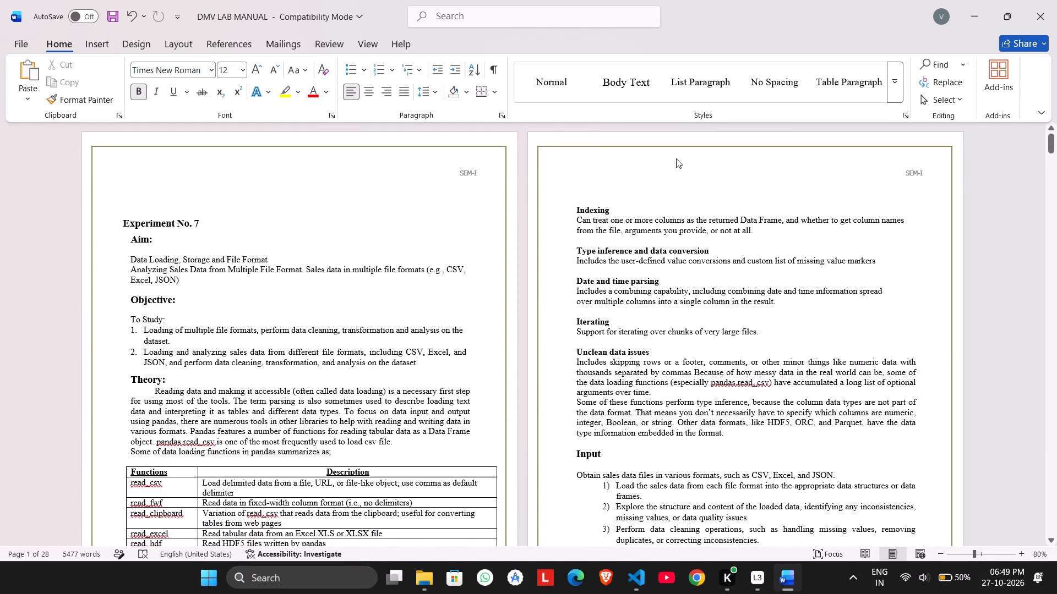
double_click(440, 176)
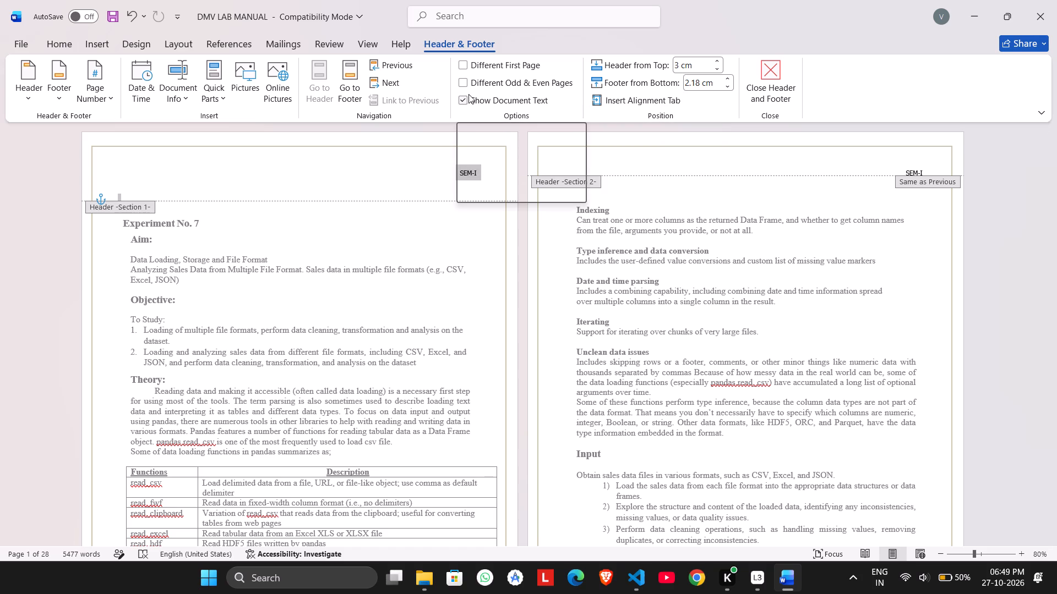
double_click(318, 173)
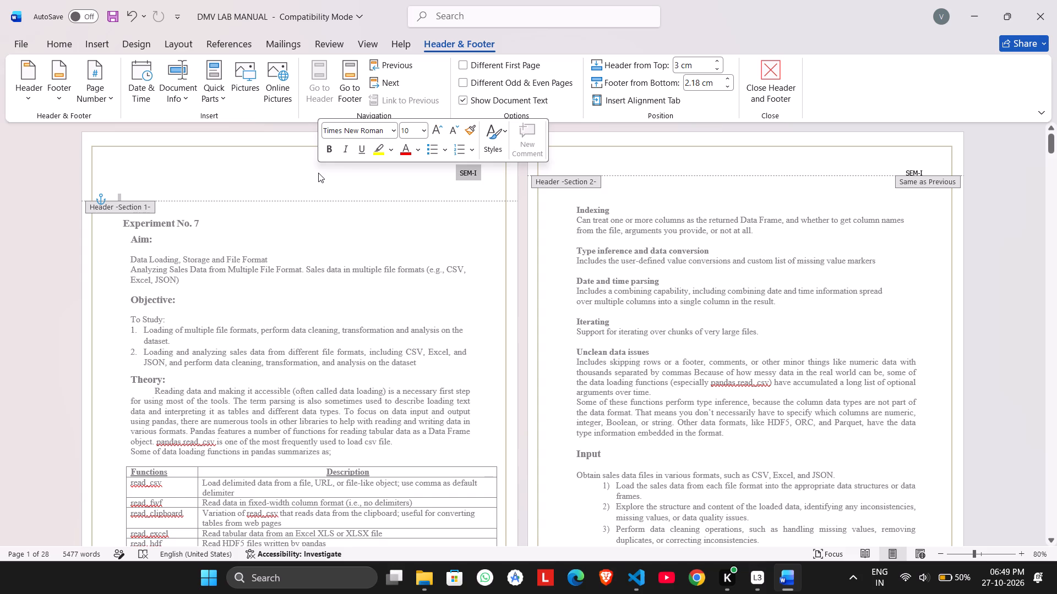
left_click(274, 183)
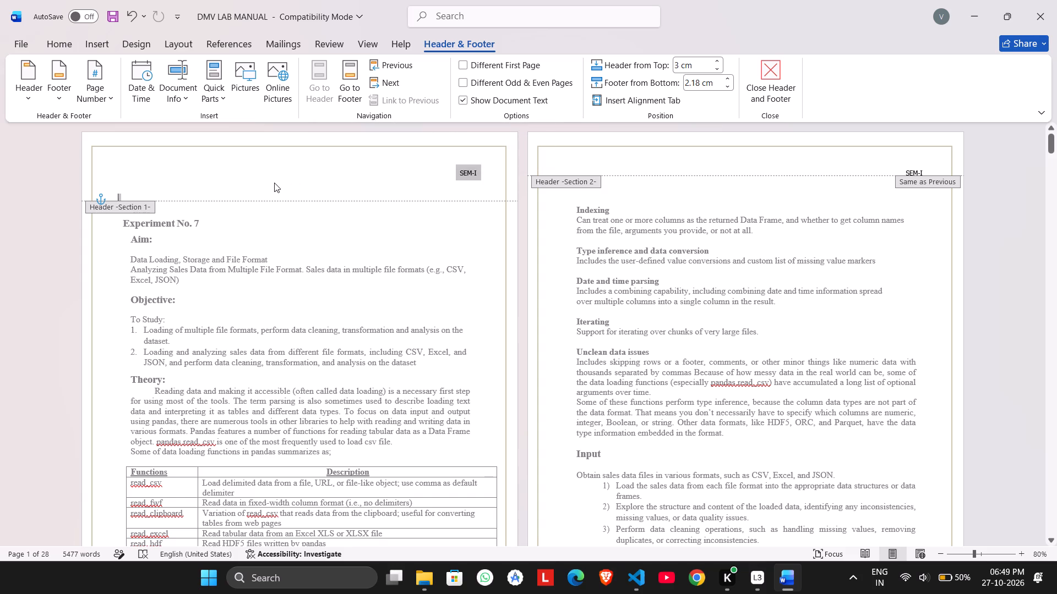
left_click(35, 90)
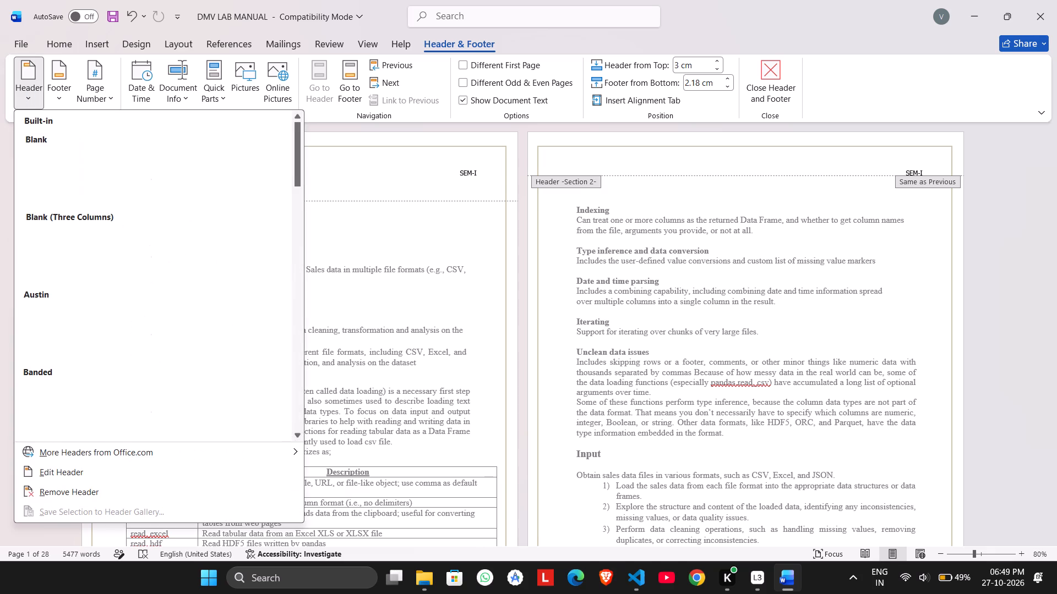
left_click(406, 179)
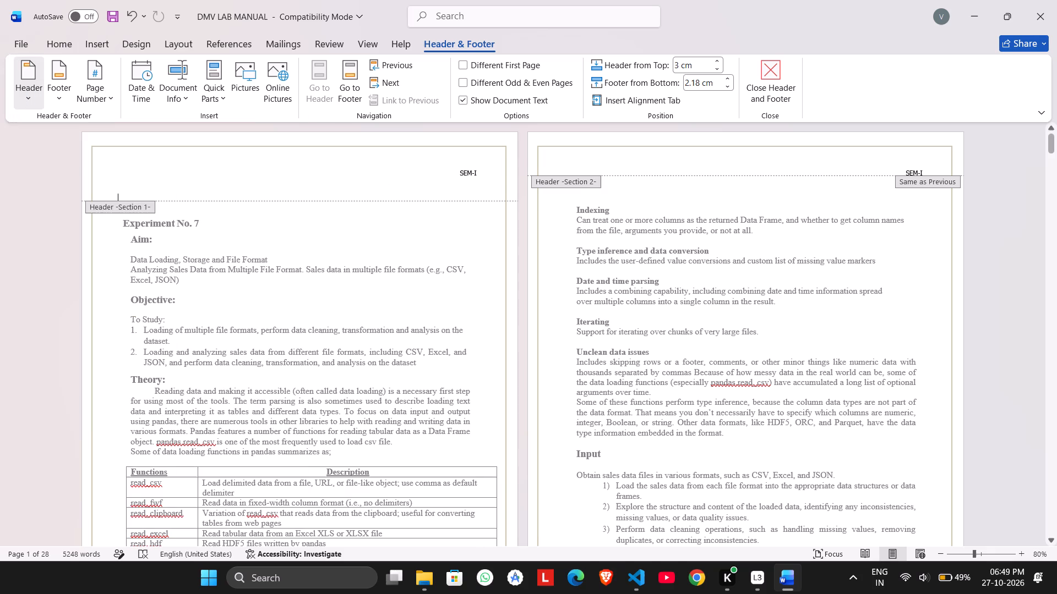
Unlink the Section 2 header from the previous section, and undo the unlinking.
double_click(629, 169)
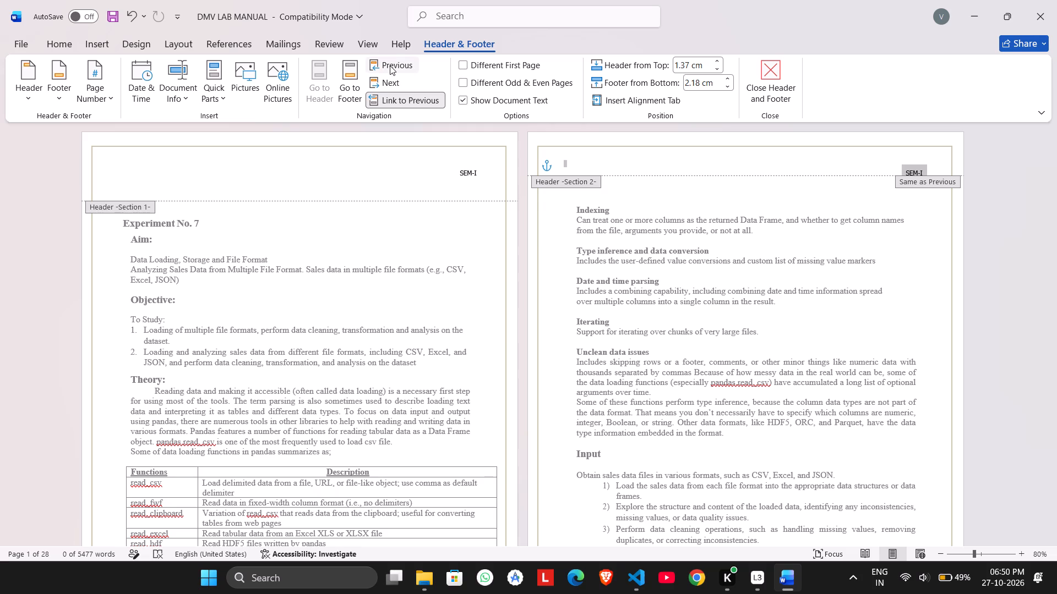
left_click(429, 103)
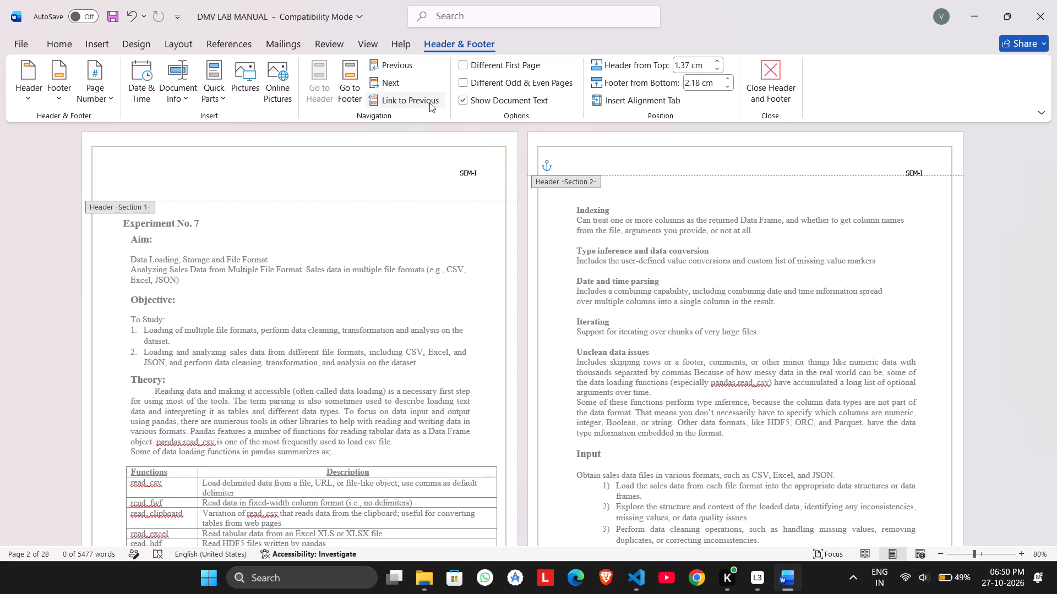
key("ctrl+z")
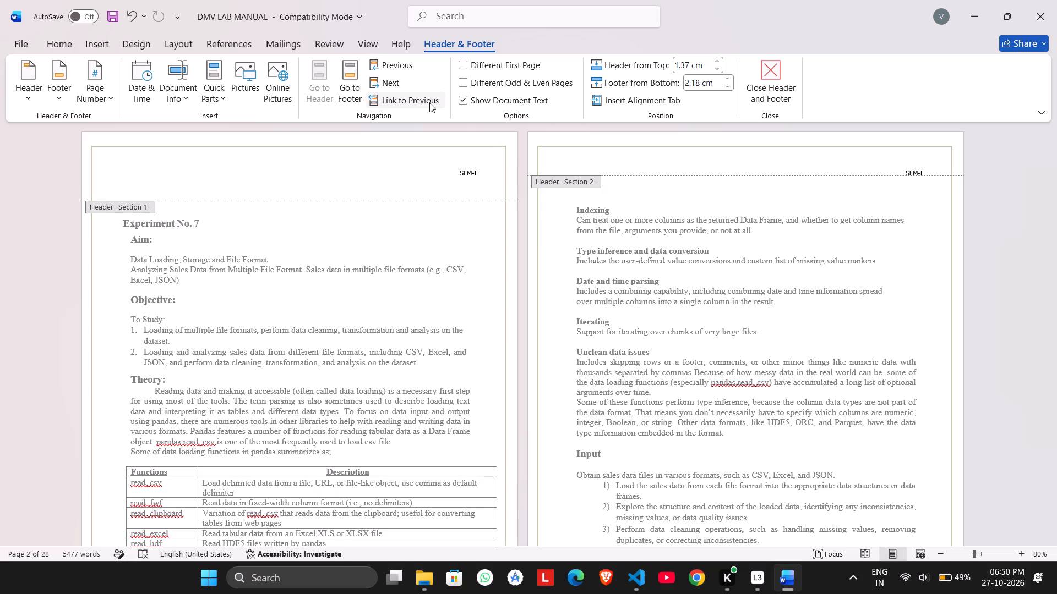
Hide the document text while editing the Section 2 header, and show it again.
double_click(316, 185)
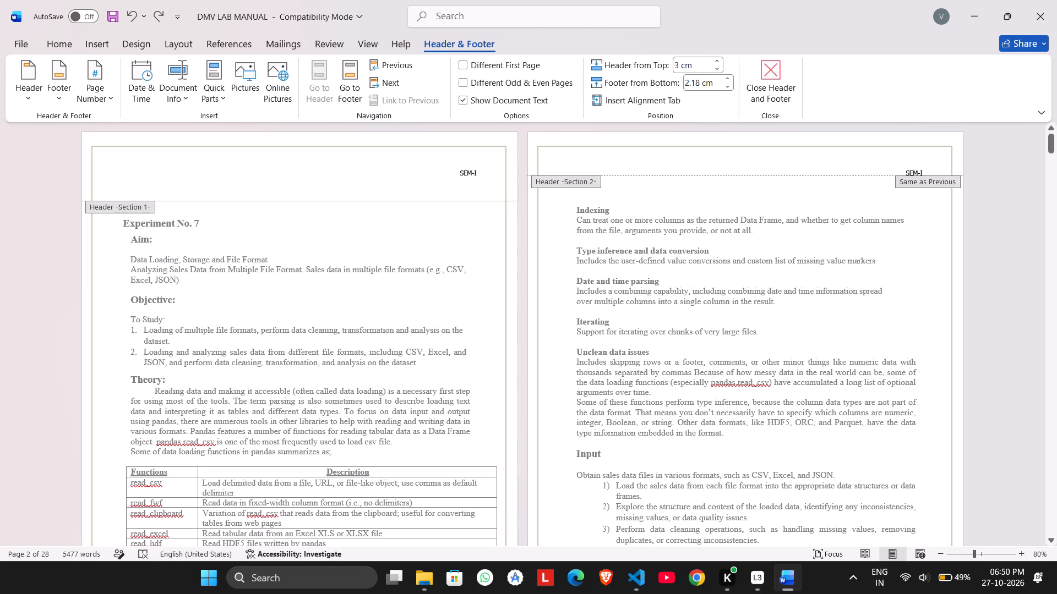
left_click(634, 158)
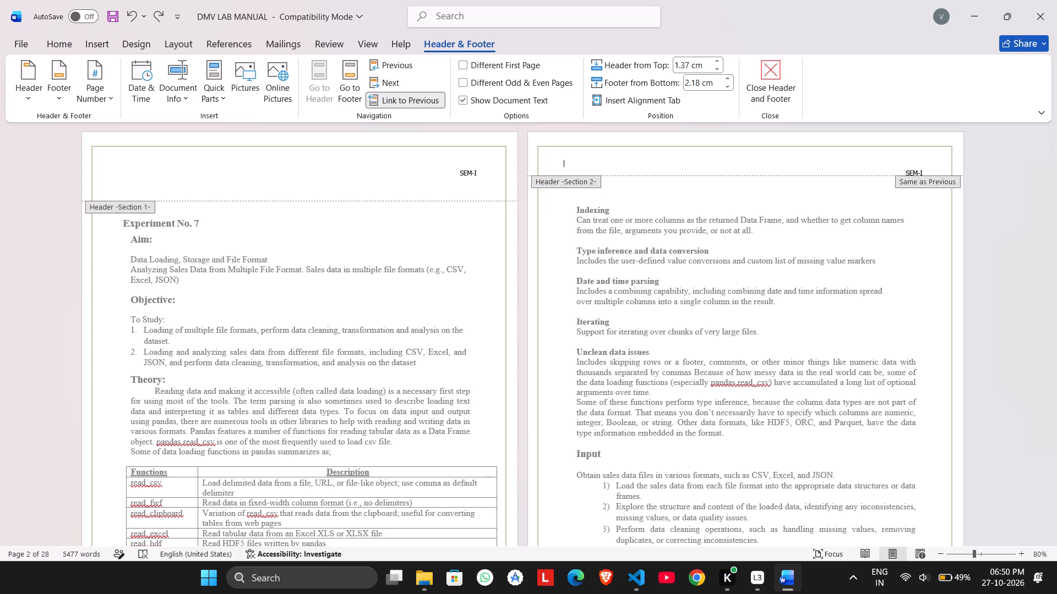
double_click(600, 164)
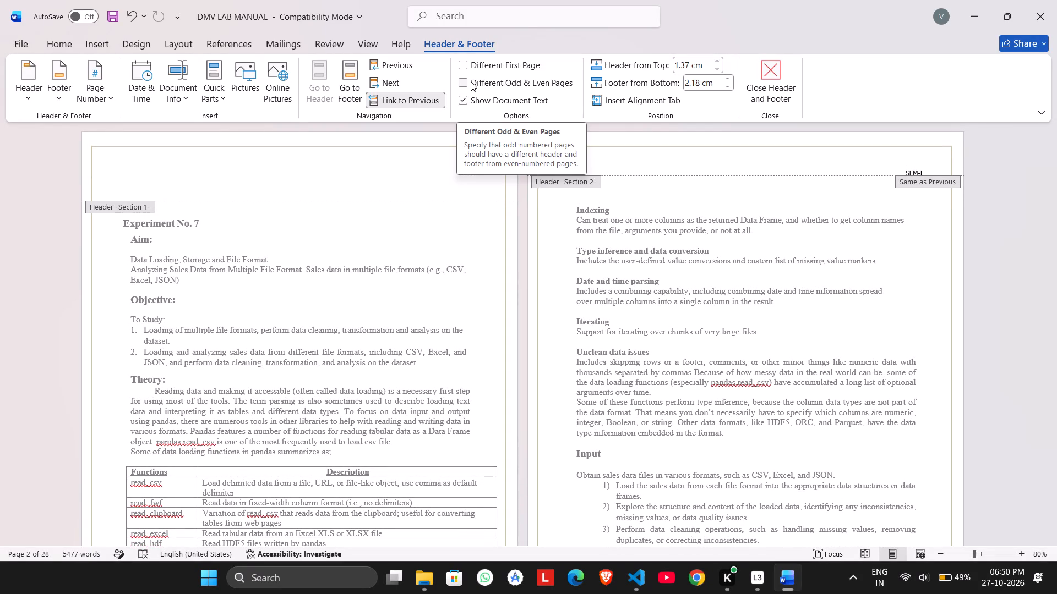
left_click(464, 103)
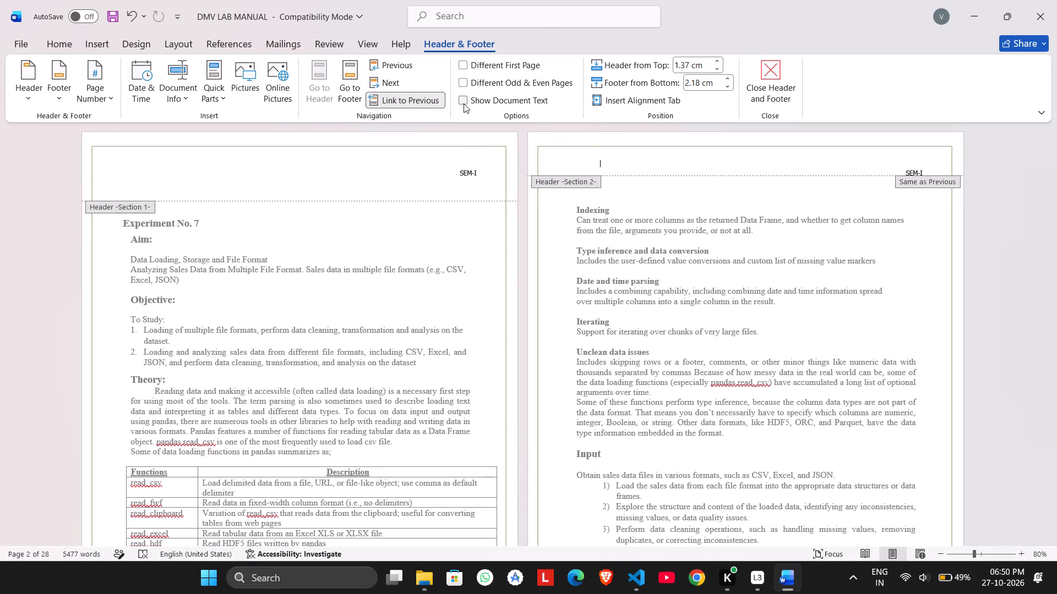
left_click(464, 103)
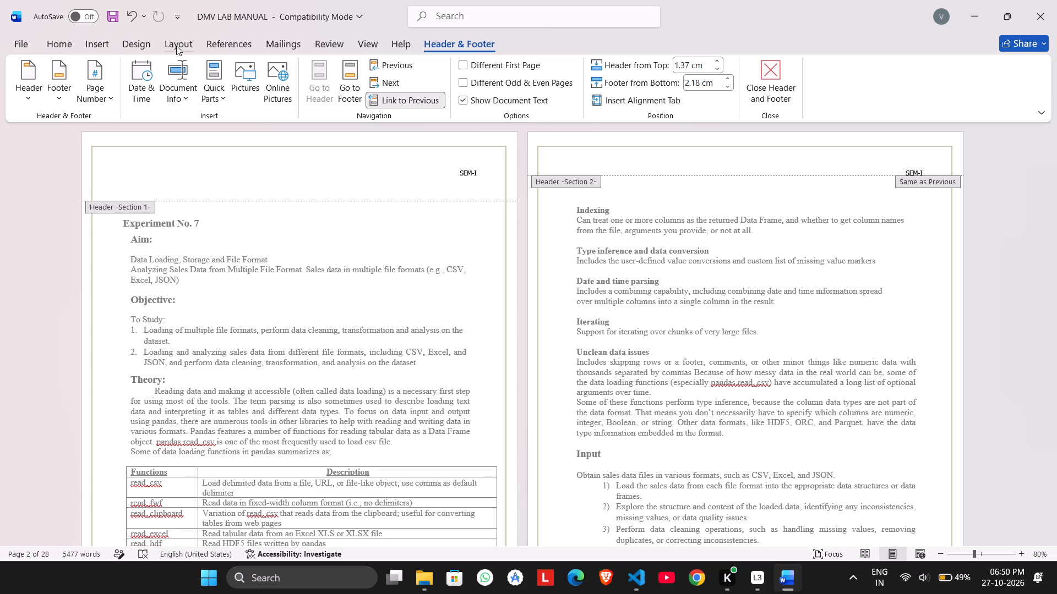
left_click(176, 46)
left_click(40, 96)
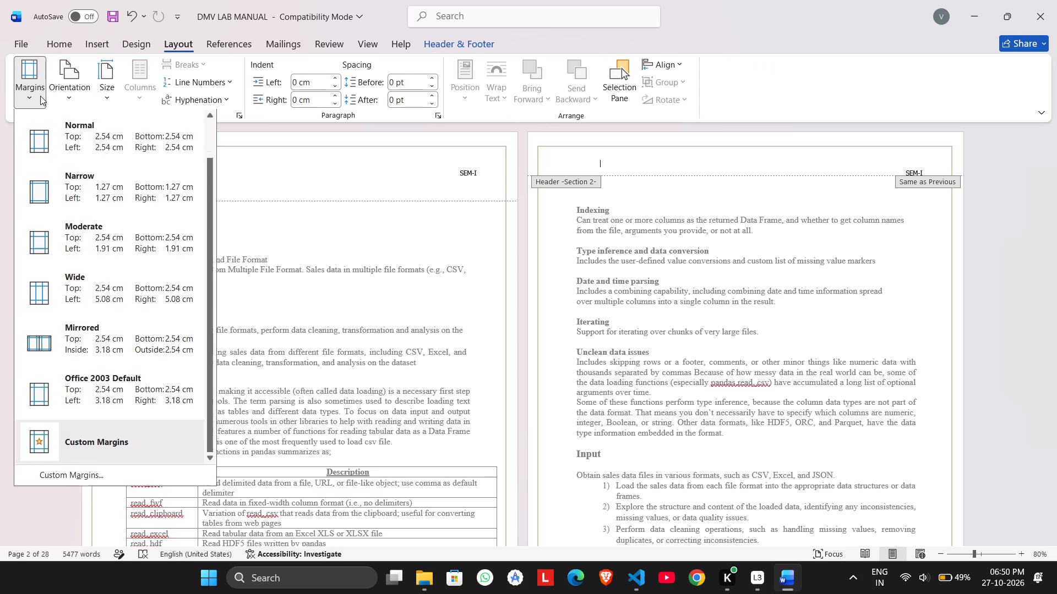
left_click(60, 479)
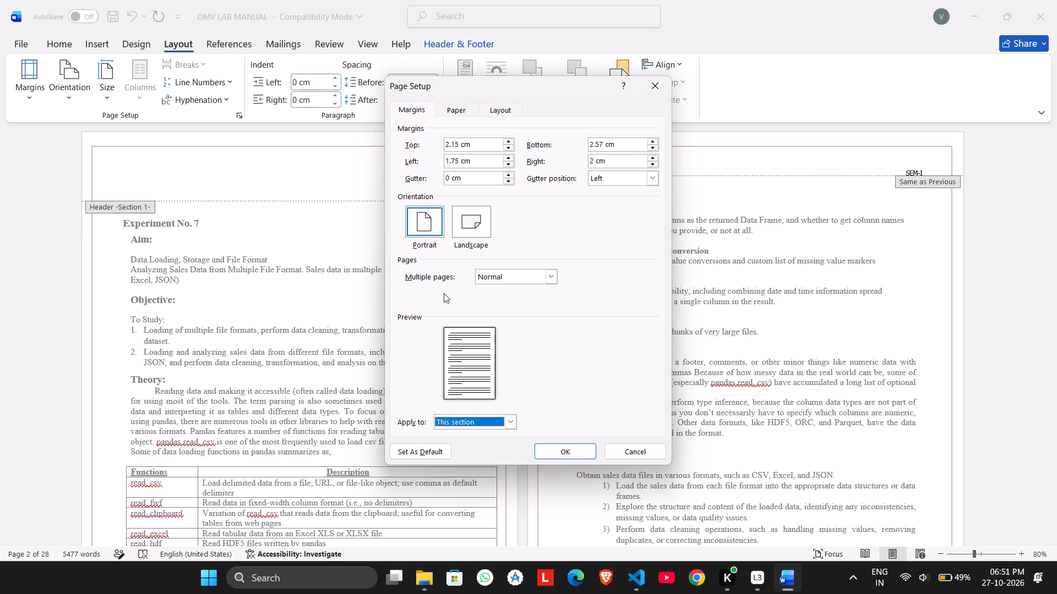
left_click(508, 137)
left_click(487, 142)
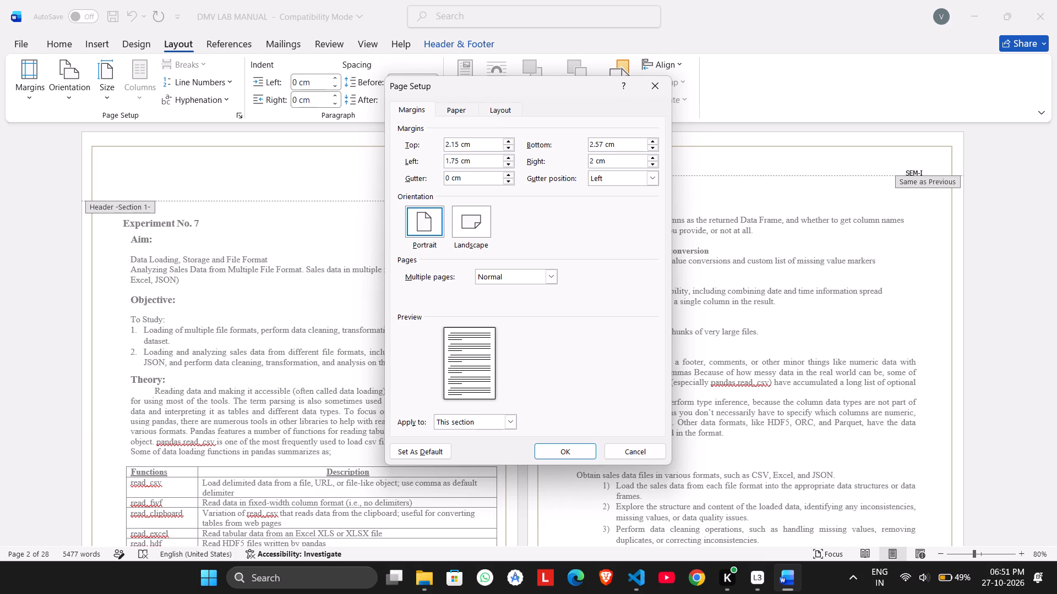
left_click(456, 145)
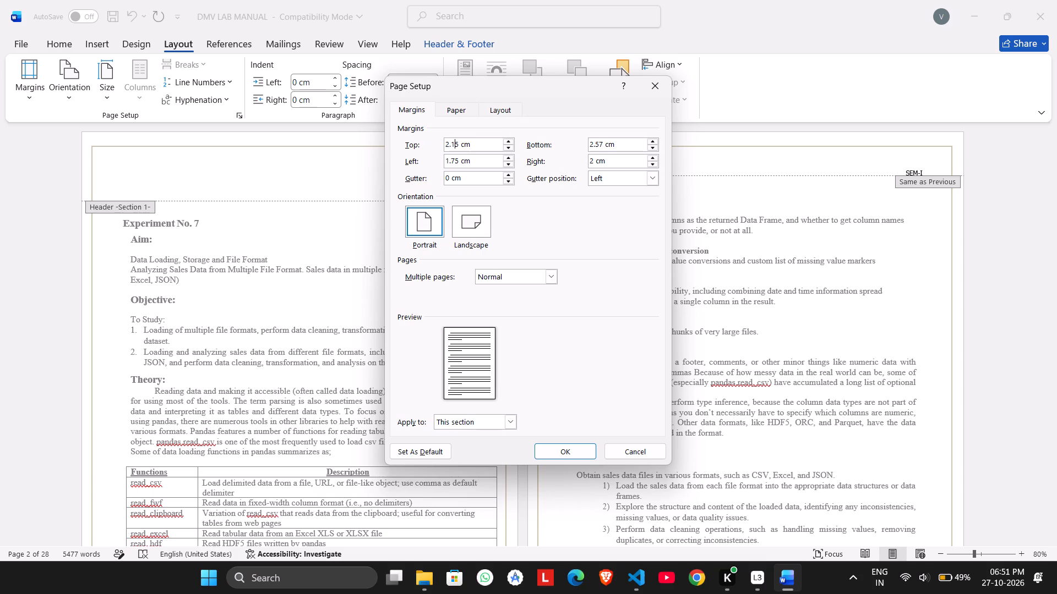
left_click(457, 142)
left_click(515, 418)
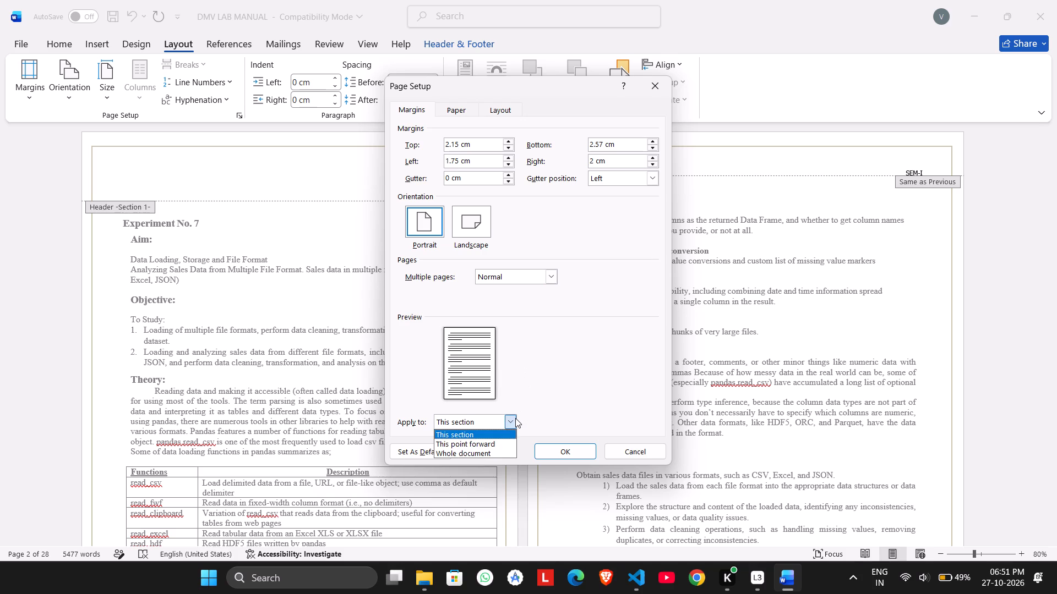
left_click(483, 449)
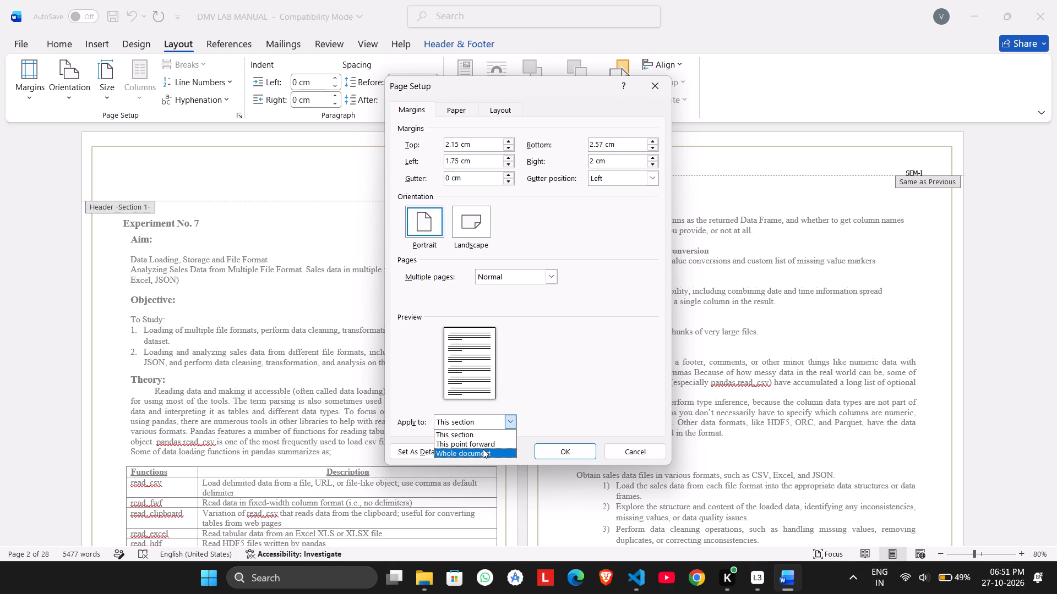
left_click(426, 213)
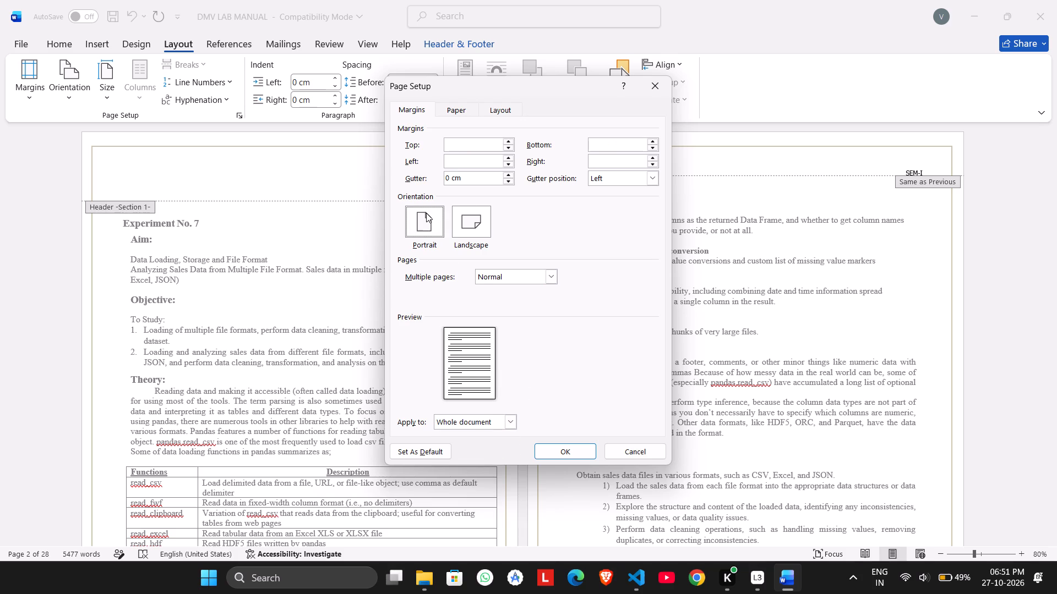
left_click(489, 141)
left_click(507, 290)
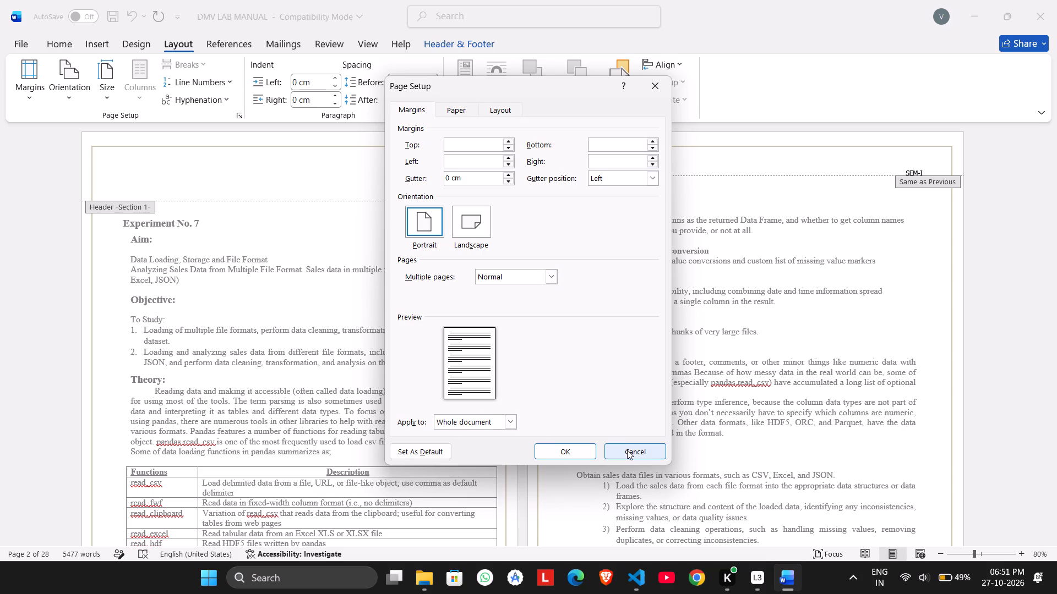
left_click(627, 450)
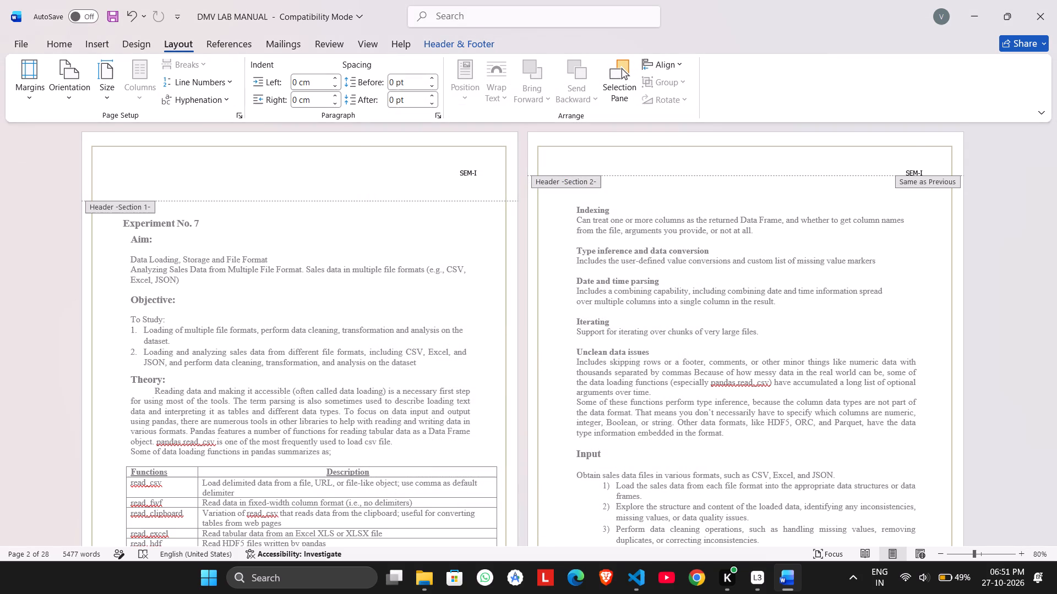
Open the custom margin settings and compare the margins shown for this section and for the whole document.
left_click(34, 86)
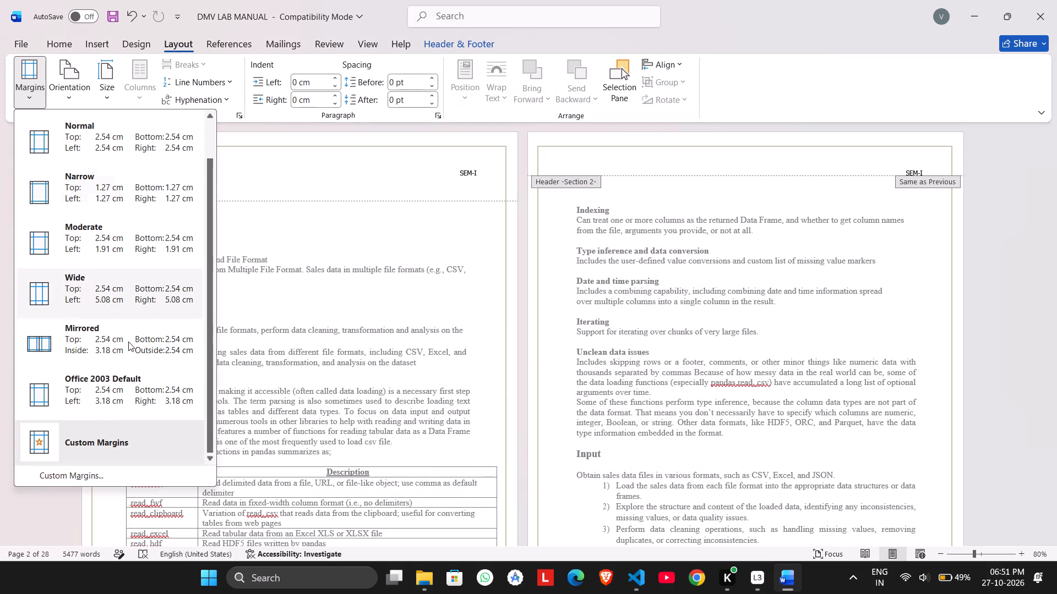
left_click(60, 474)
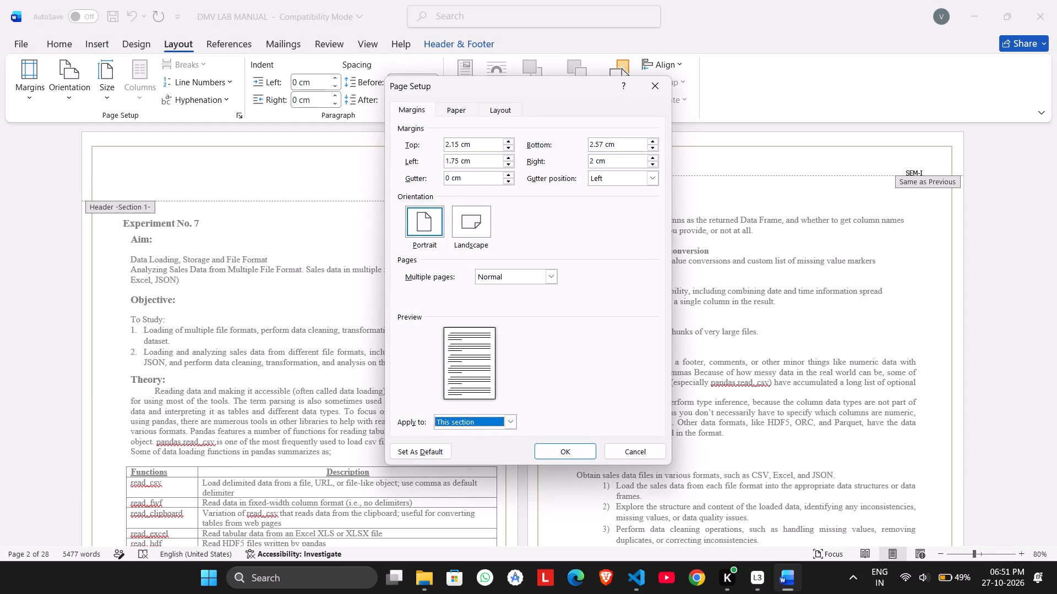
left_click(506, 414)
left_click(494, 453)
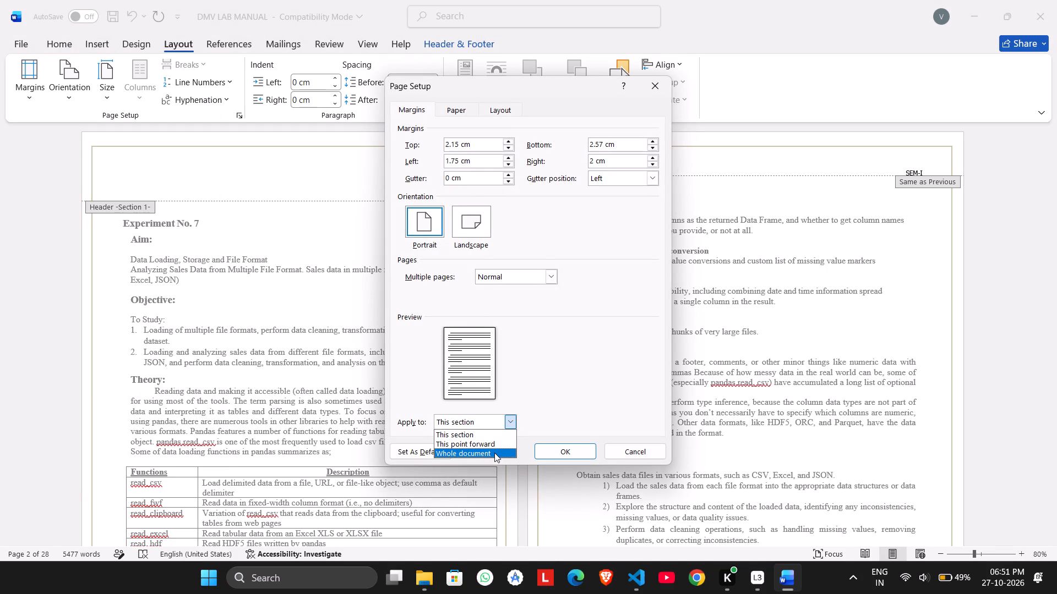
left_click(508, 427)
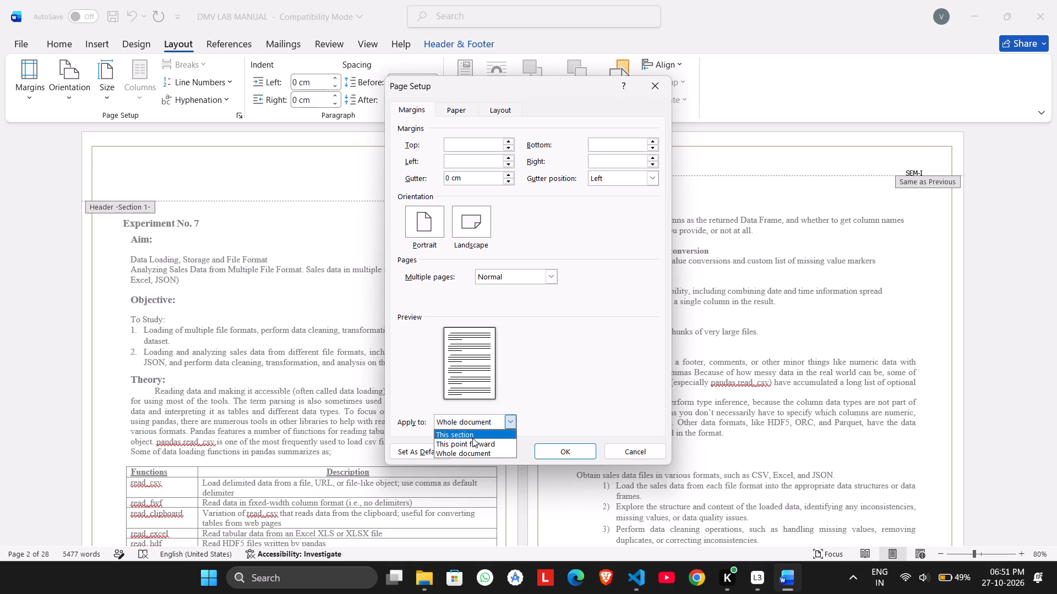
left_click(489, 438)
left_click(570, 343)
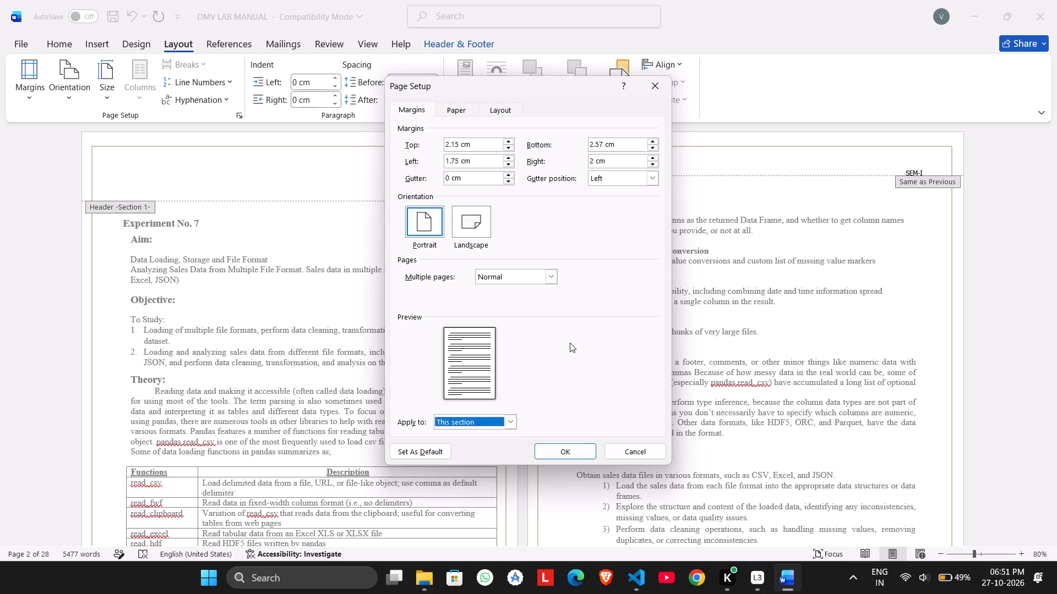
Capture a screenshot of this section's margin and orientation settings, and close Page Setup.
key("shift+super+s")
left_click_drag(408, 117, 696, 246)
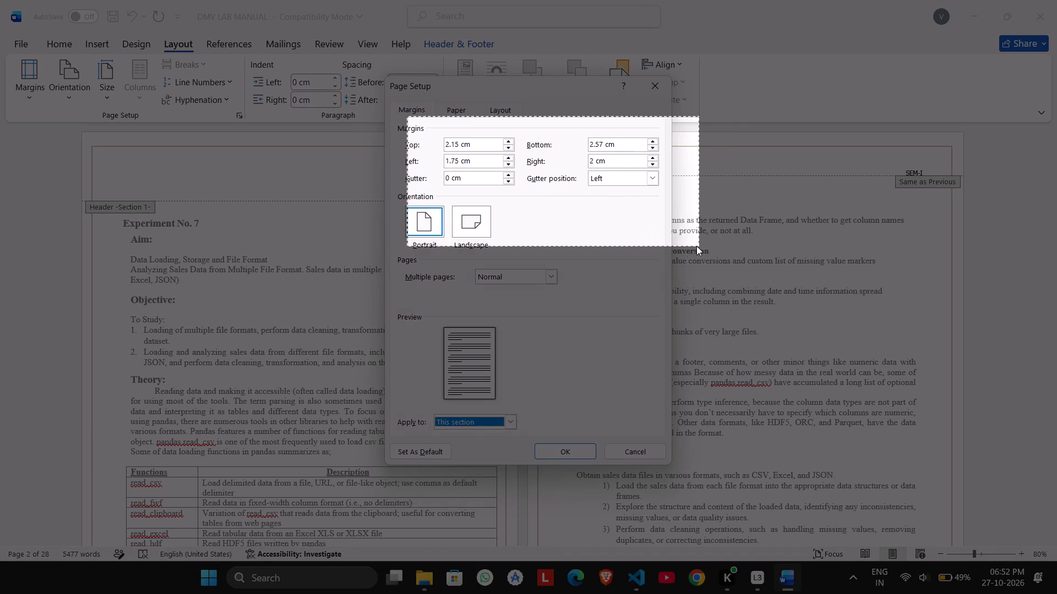
left_click_drag(696, 246, 668, 248)
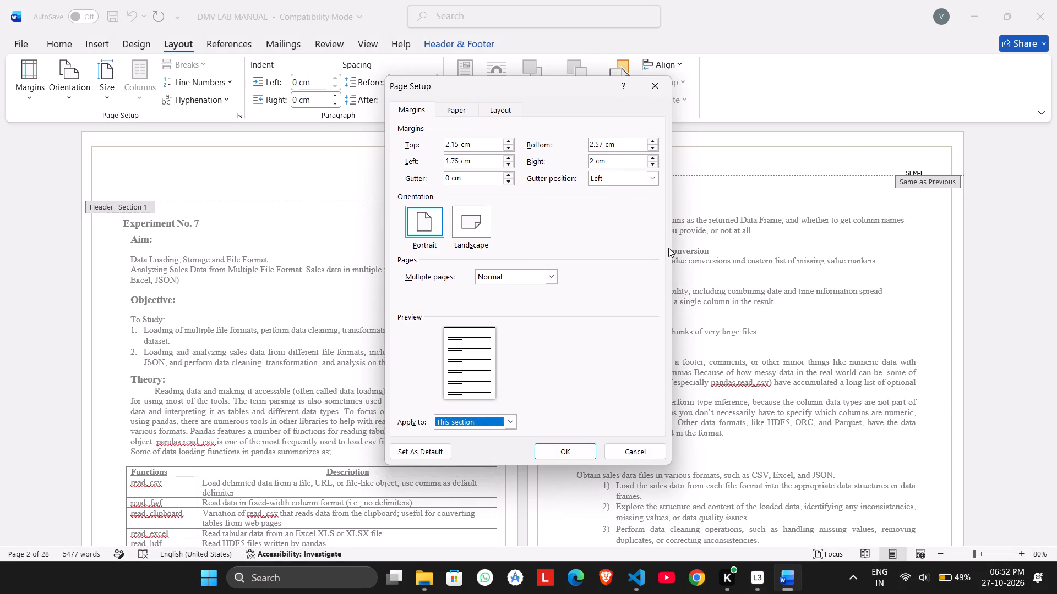
left_click(491, 146)
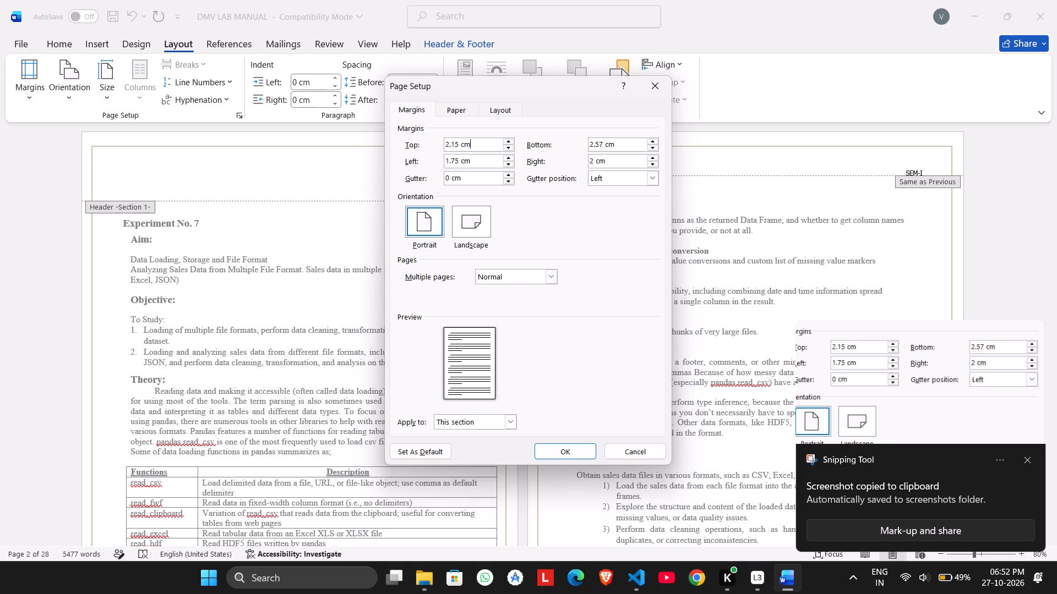
double_click(290, 172)
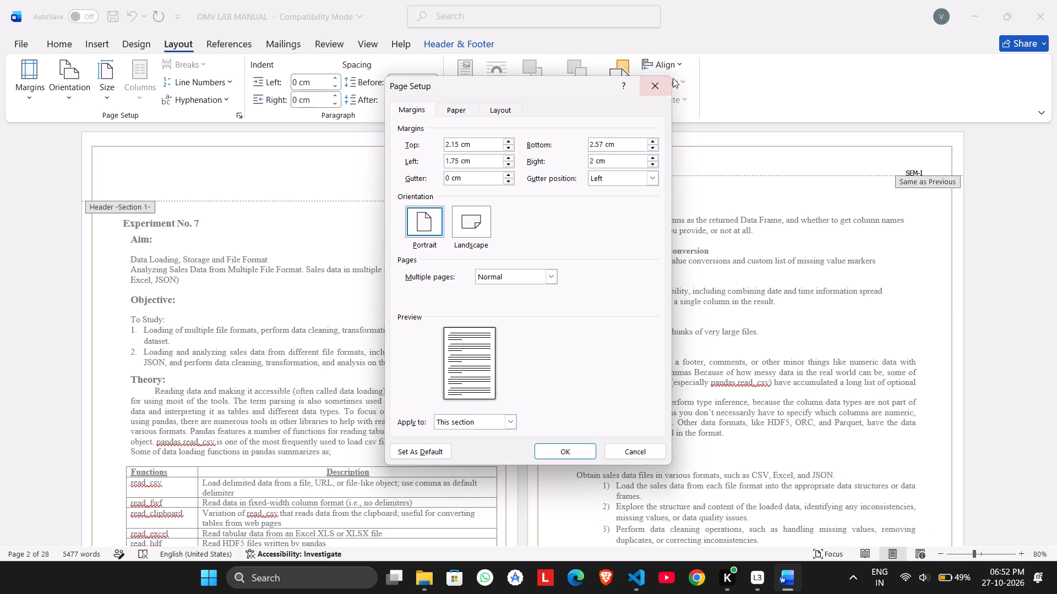
left_click(653, 82)
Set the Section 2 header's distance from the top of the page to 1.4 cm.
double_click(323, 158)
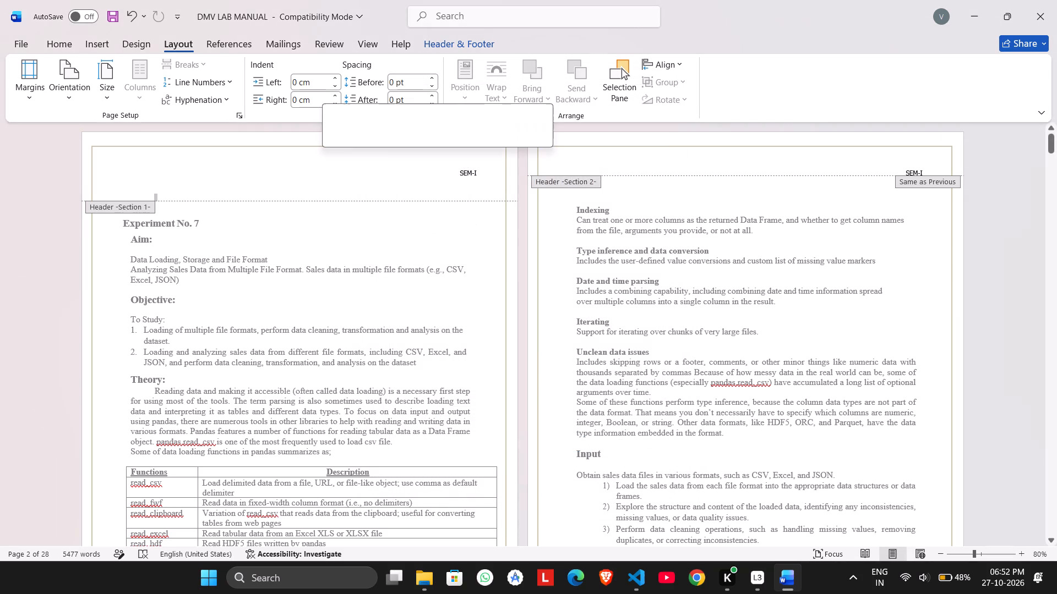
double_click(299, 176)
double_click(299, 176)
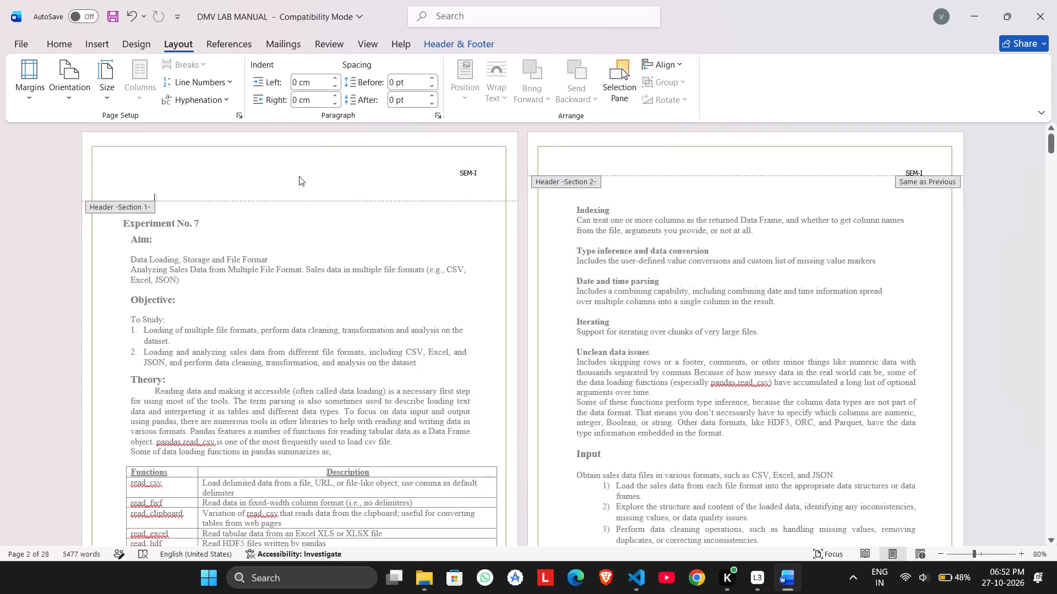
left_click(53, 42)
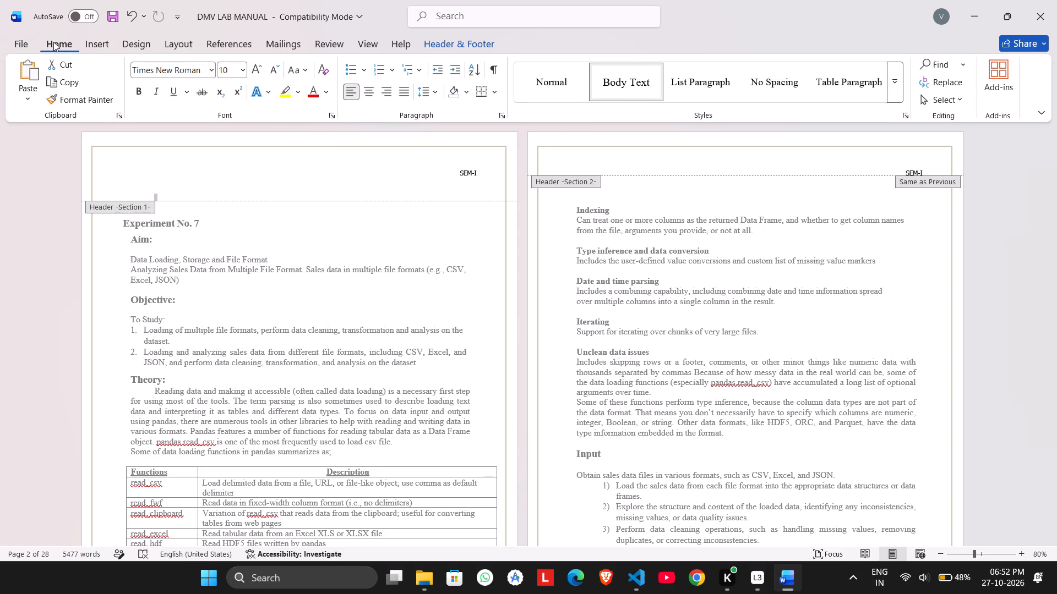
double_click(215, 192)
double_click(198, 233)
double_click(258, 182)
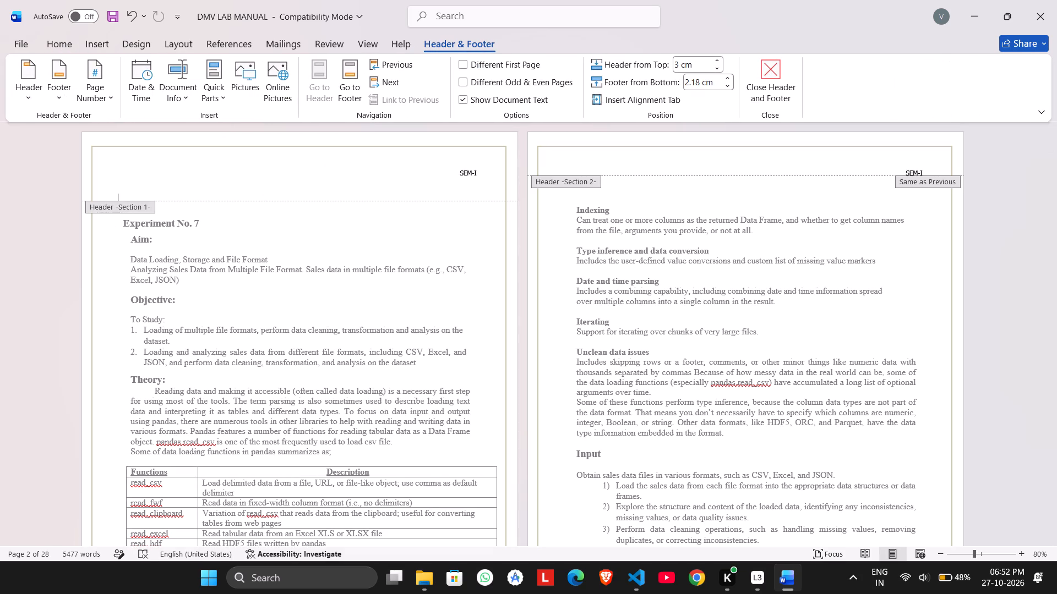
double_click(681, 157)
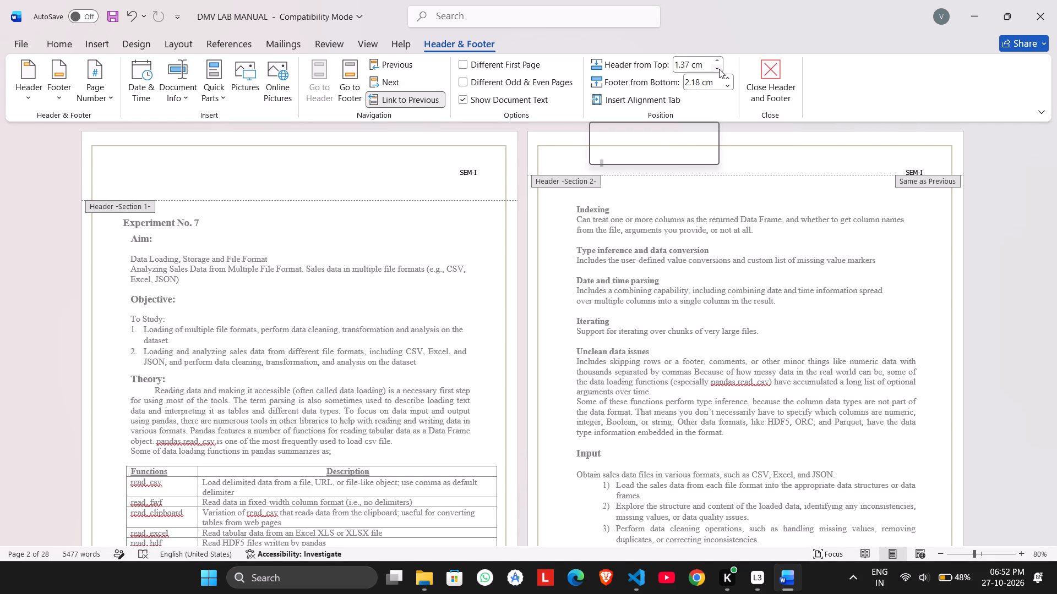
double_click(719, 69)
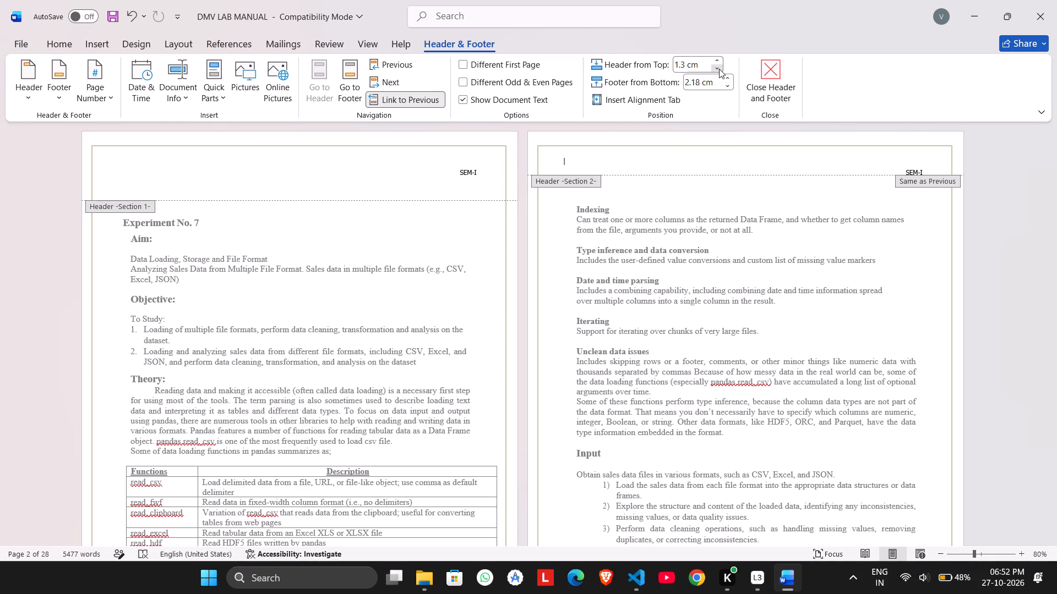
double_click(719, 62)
Close the document without saving the edits, and reopen the DMV LAB MANUAL Word file from the Downloads folder.
scroll(404, 281, "down", 1)
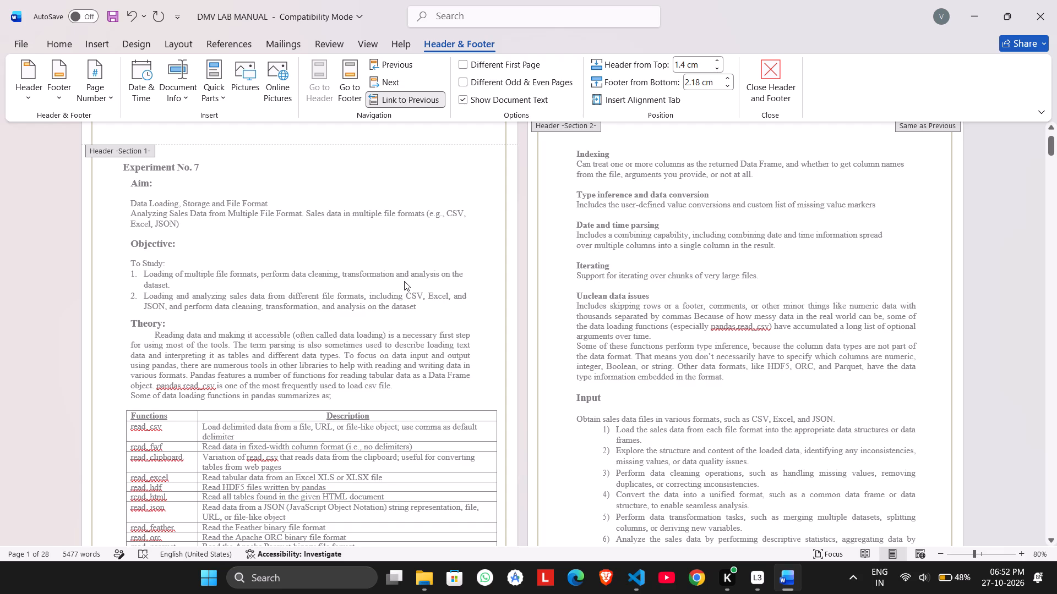
scroll(179, 401, "up", 2)
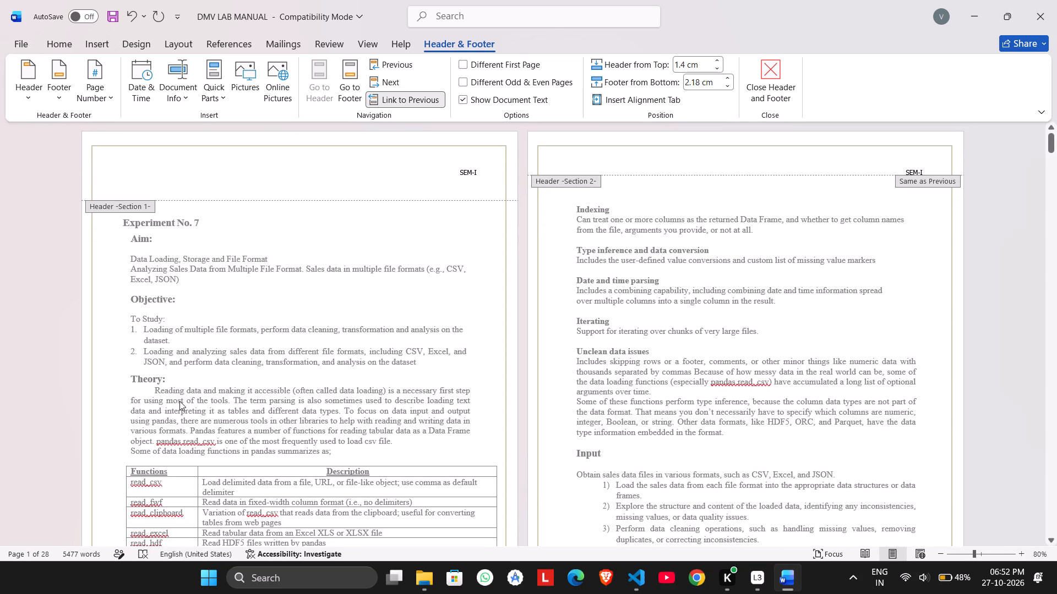
scroll(179, 401, "up", 2)
left_click(1056, 0)
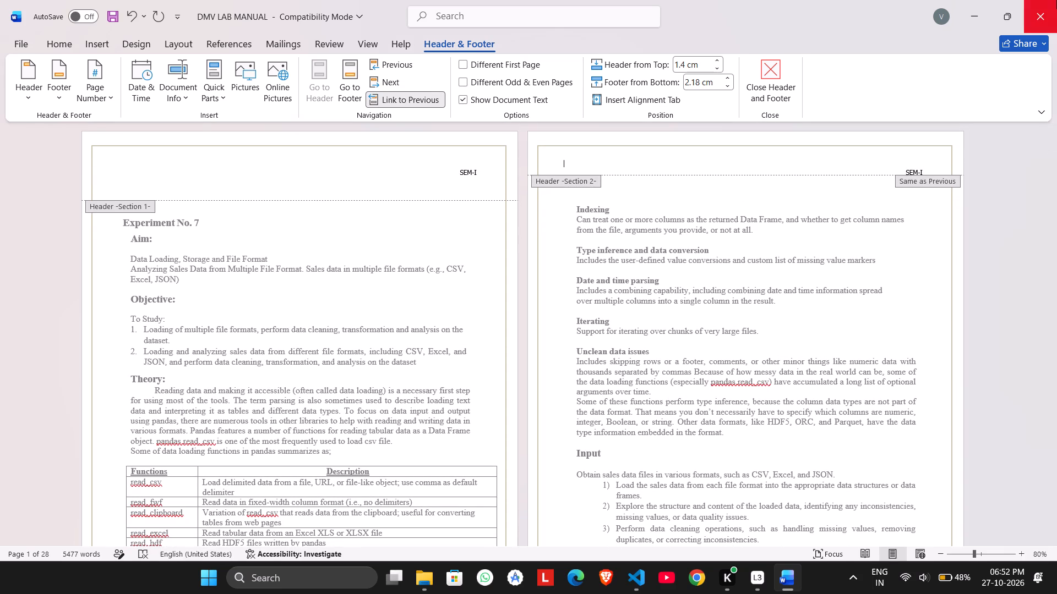
left_click(589, 382)
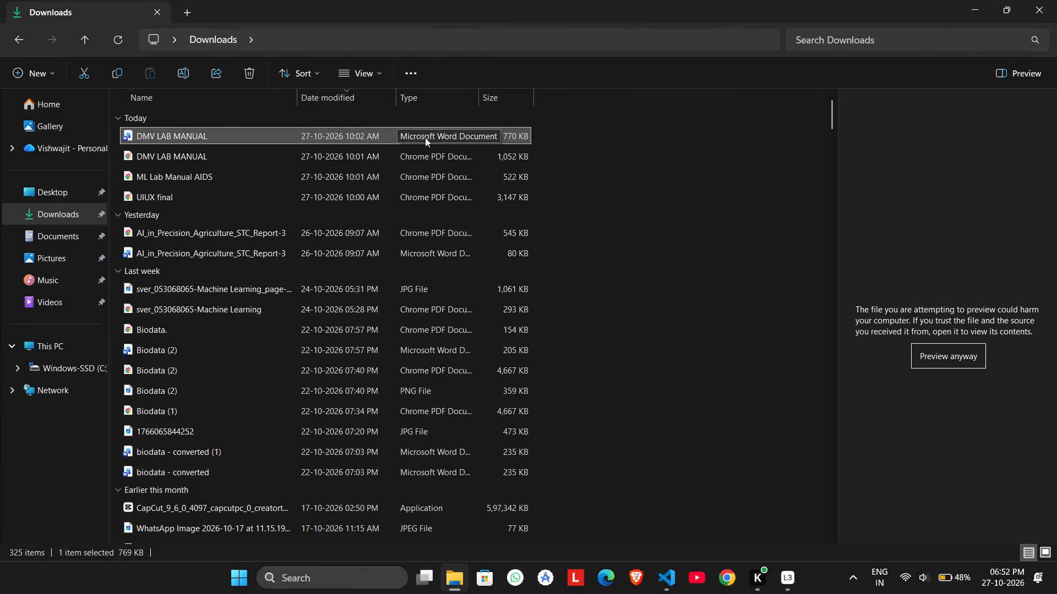
double_click(425, 137)
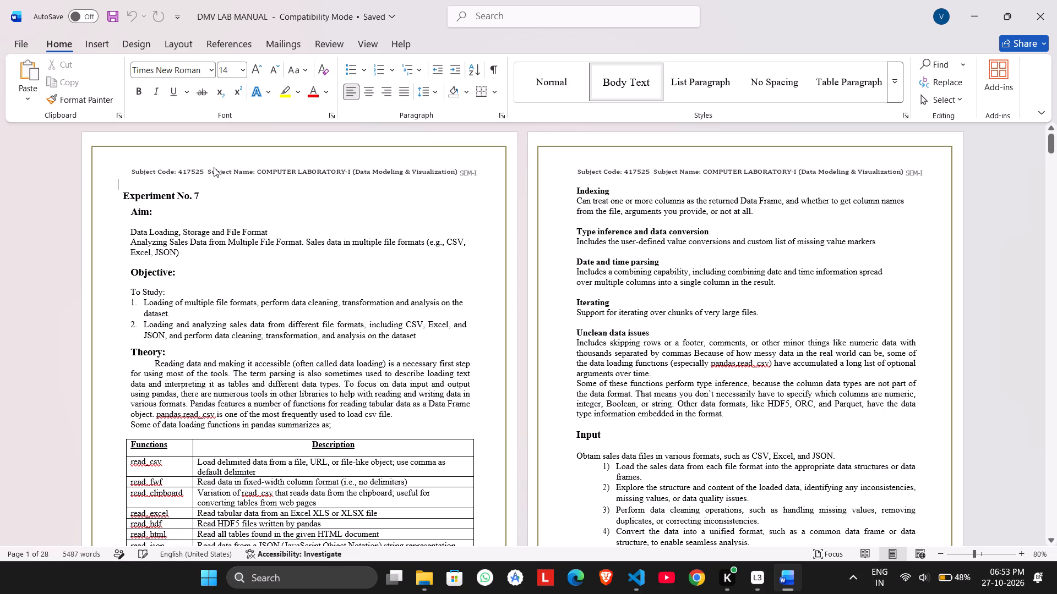
Set the top margin to 3 cm in the custom margin settings, applied to the whole document.
left_click(102, 45)
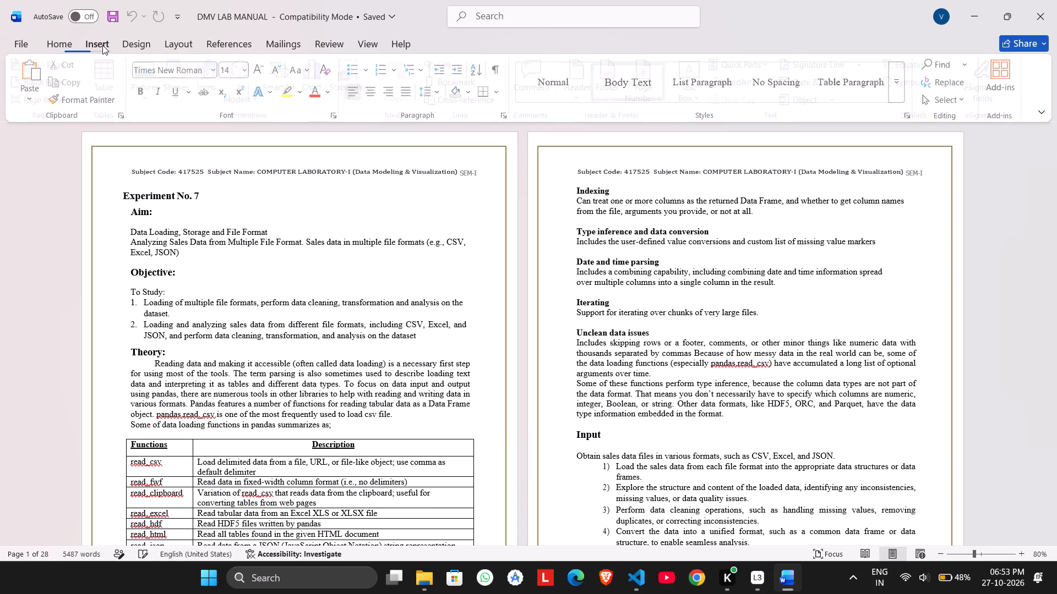
left_click(160, 44)
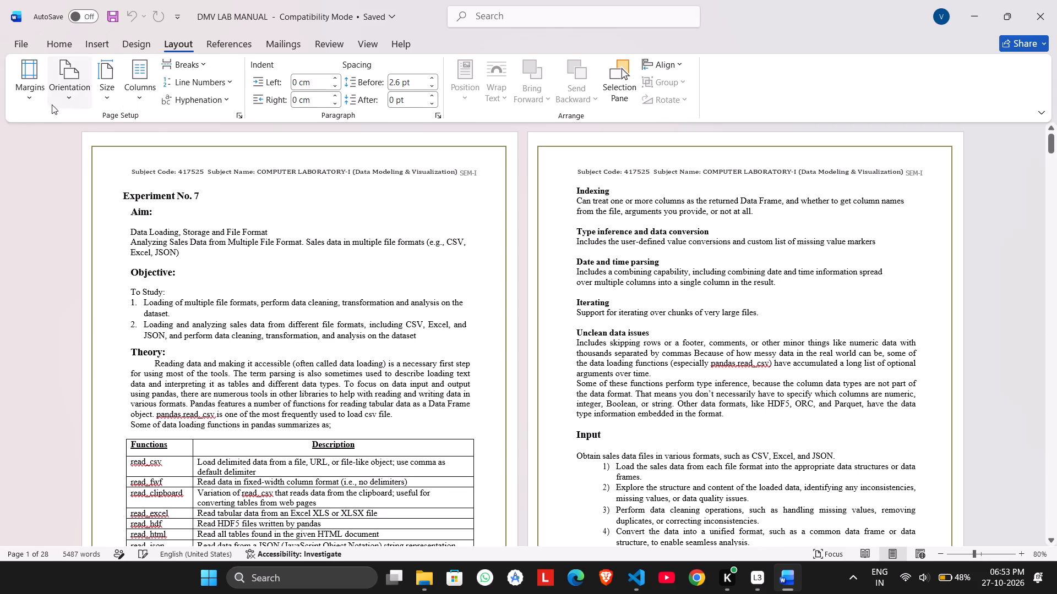
left_click(32, 102)
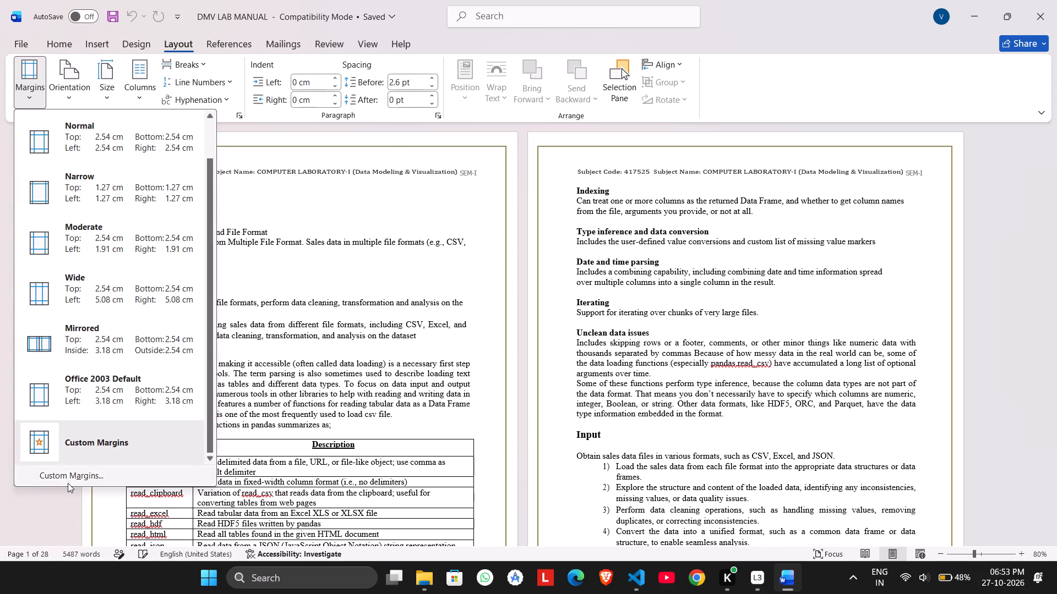
left_click(70, 482)
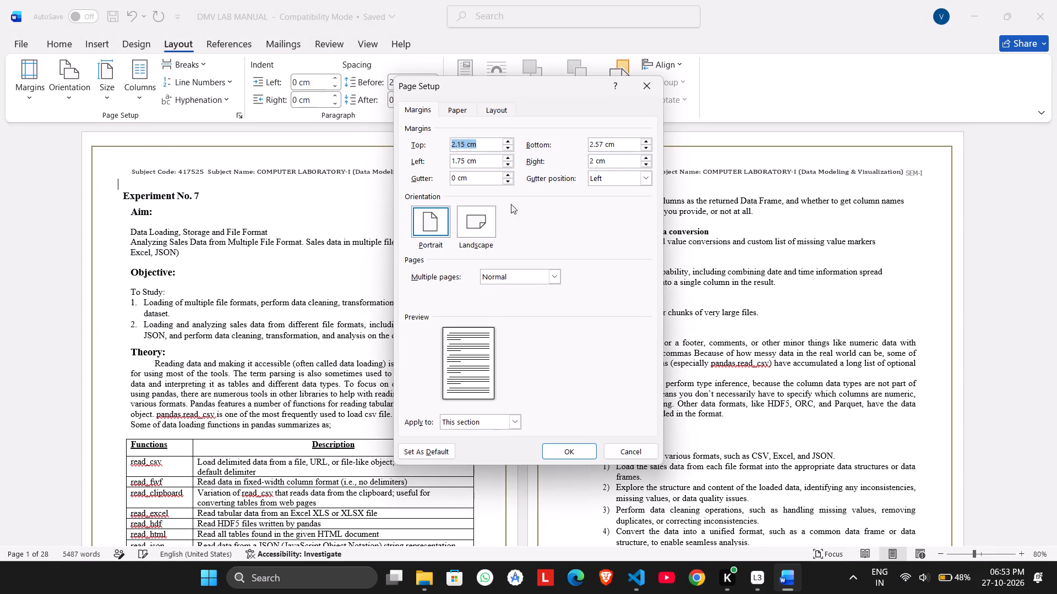
left_click(491, 149)
left_click(481, 421)
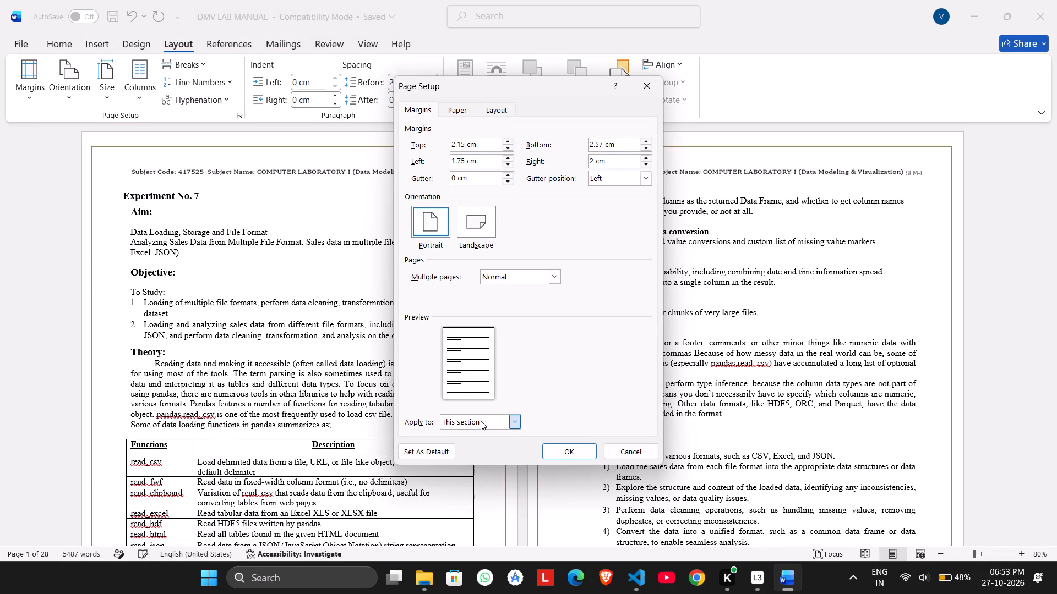
left_click(470, 450)
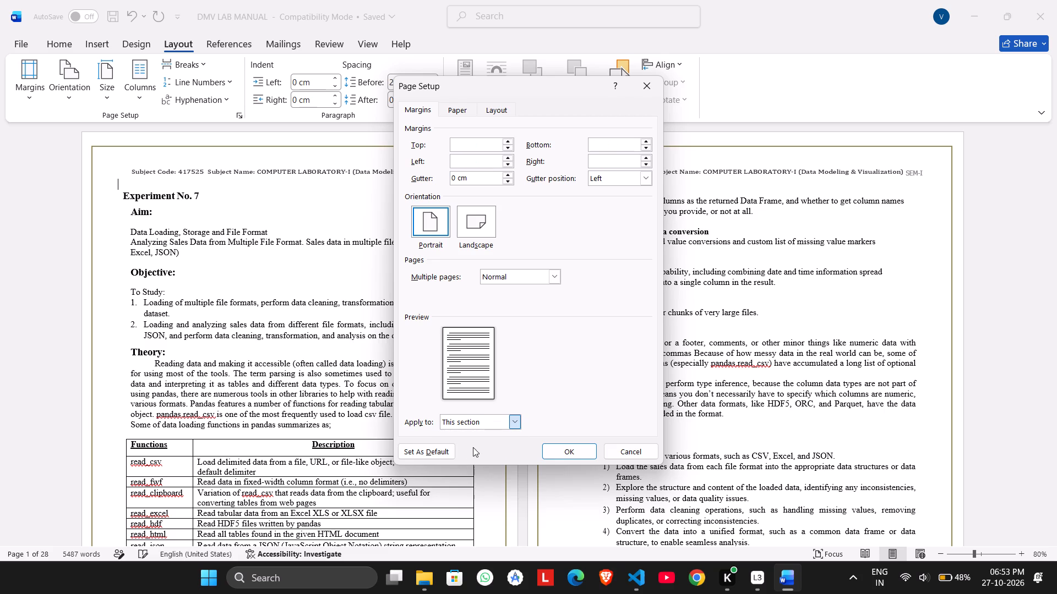
left_click(476, 138)
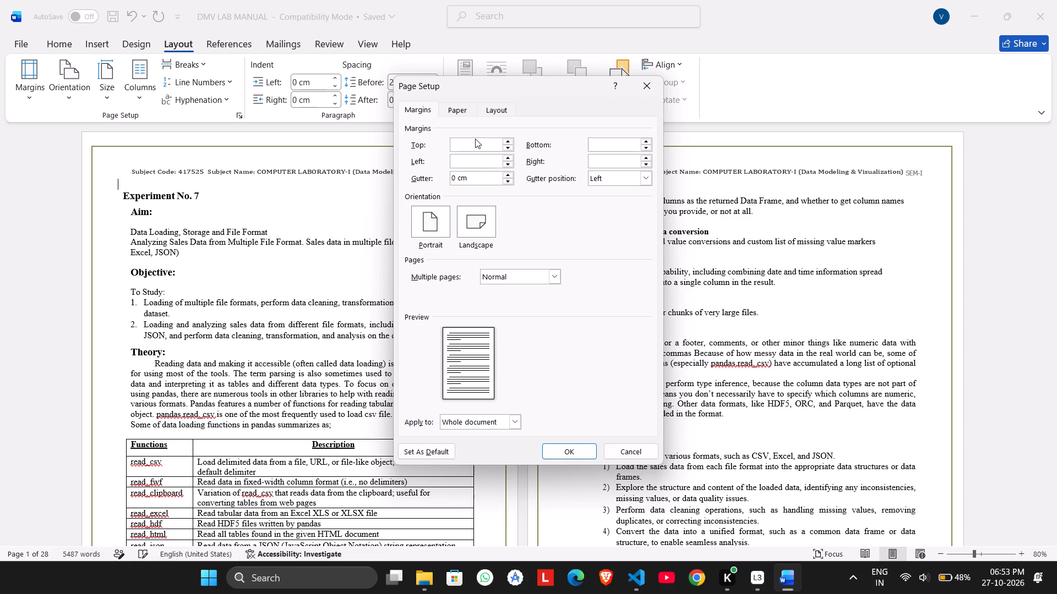
key("3")
key("space")
type("cm")
left_click(544, 222)
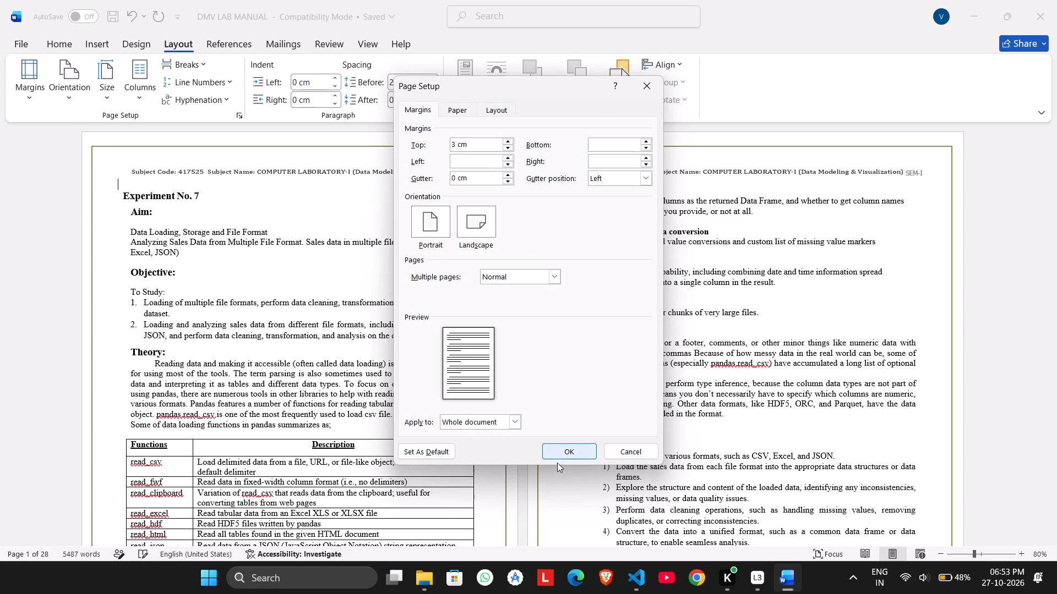
left_click(566, 445)
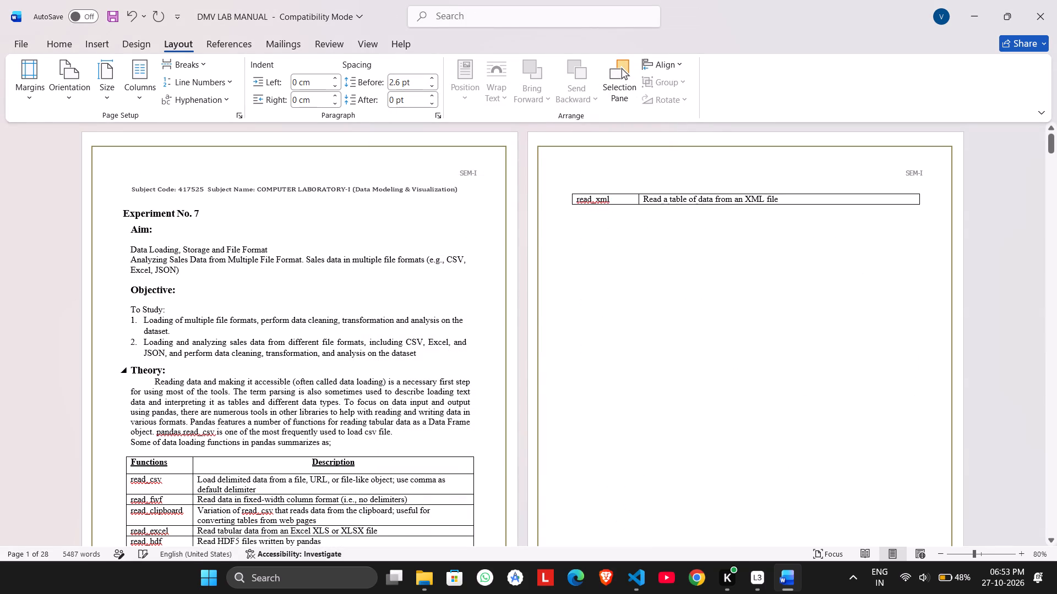
Look through the Experiment No. 7 pages to examine the header lines and content position under the new top margin.
scroll(428, 373, "down", 6)
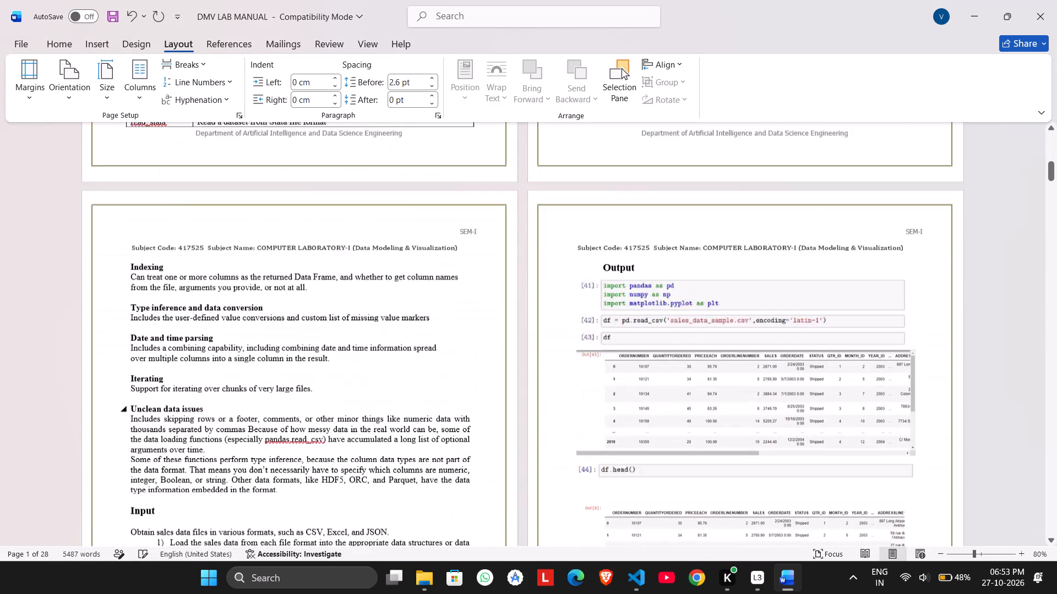
scroll(428, 373, "down", 2)
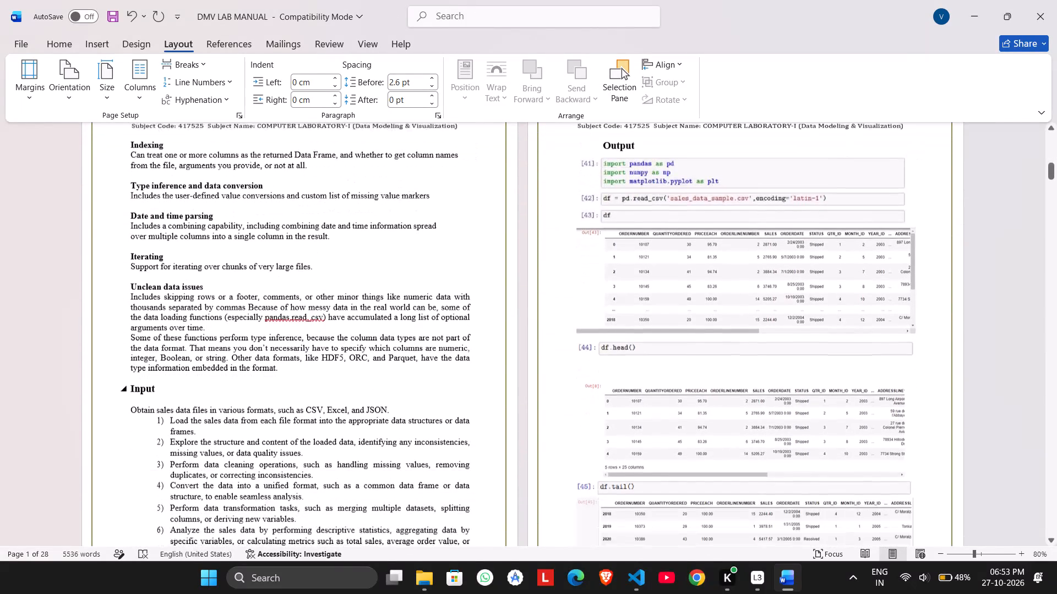
scroll(428, 373, "down", 6)
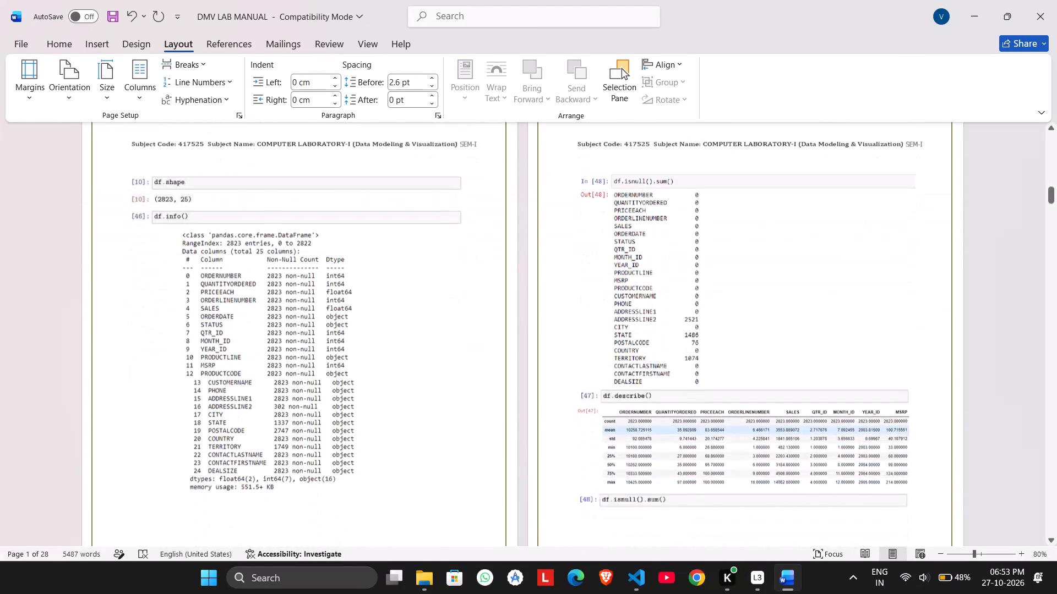
scroll(428, 373, "down", 1)
scroll(428, 373, "up", 2)
scroll(428, 373, "down", 3)
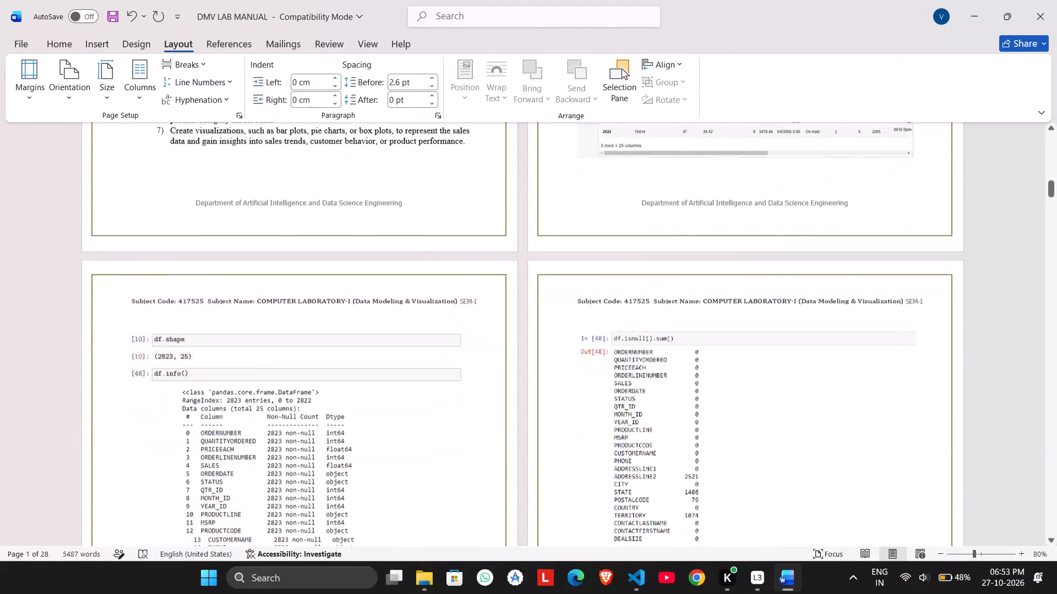
scroll(428, 373, "down", 1)
left_click(415, 297)
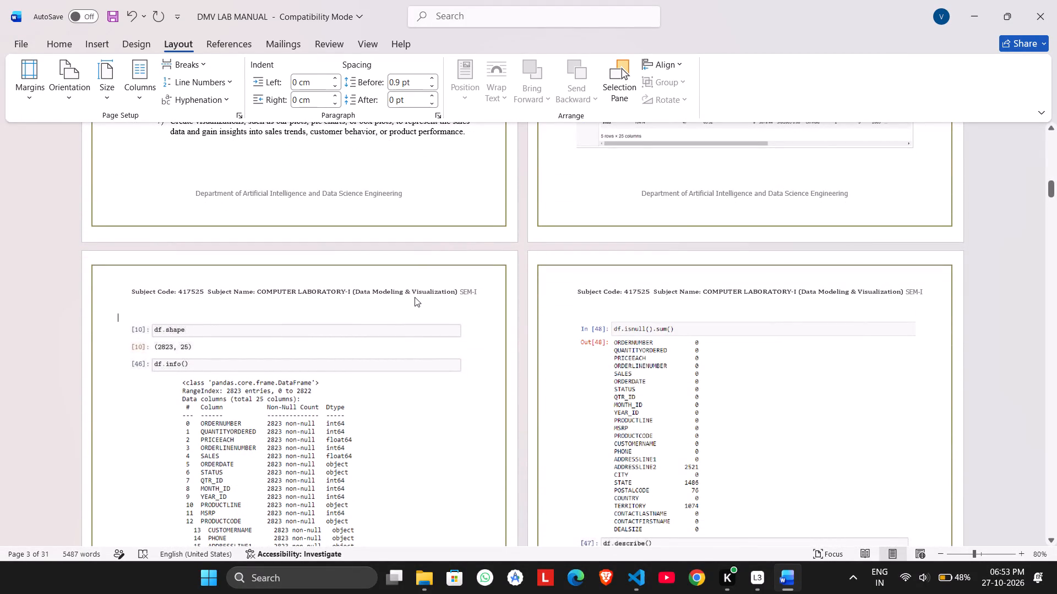
scroll(470, 304, "up", 8)
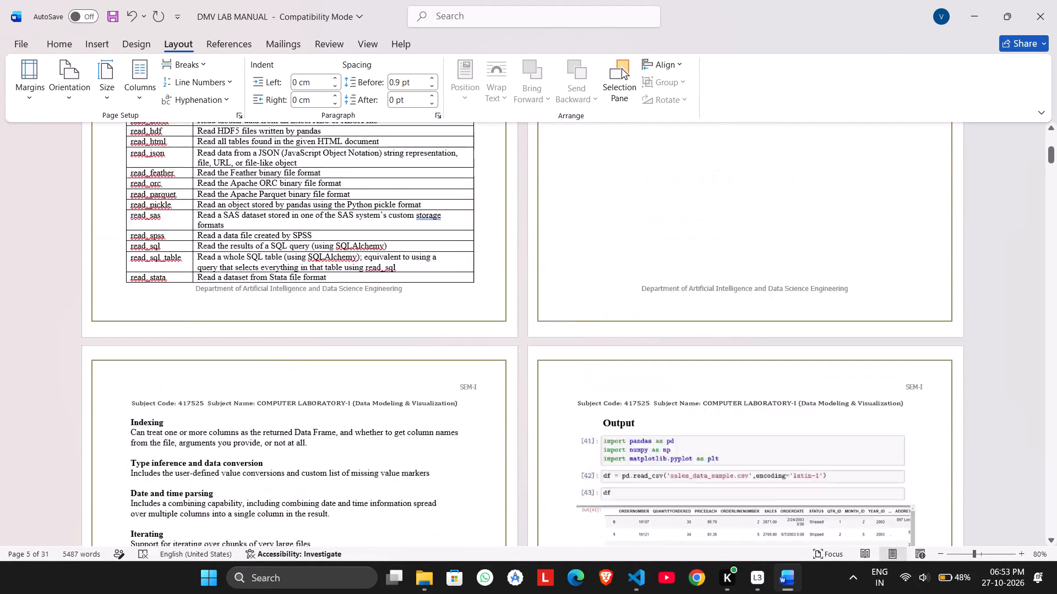
scroll(470, 304, "up", 5)
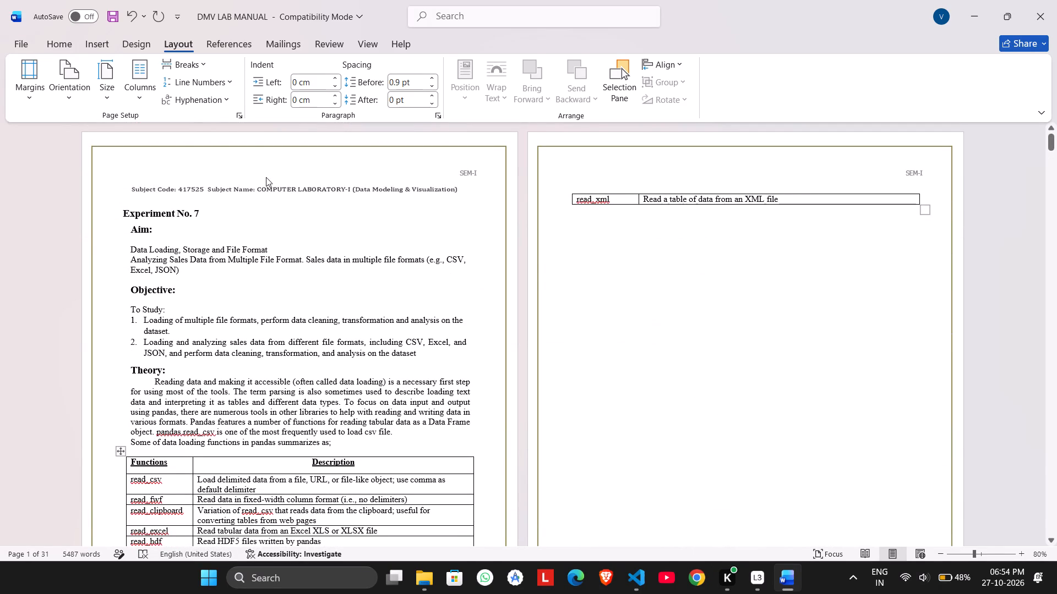
Delete the Subject Code and Subject Name header line above the Experiment No. 7 heading on page 1.
double_click(318, 190)
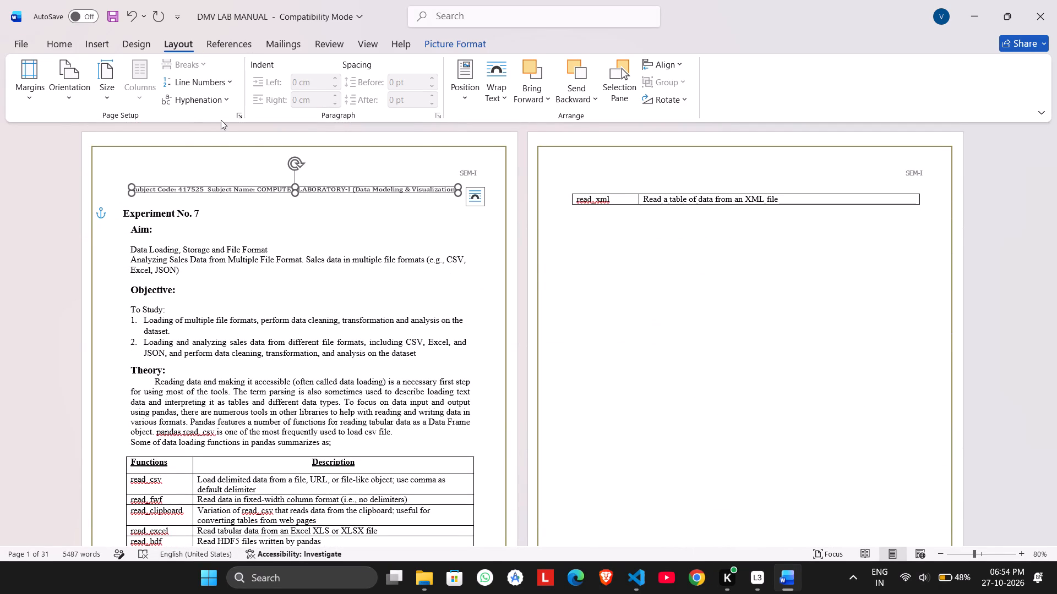
key("BackSpace")
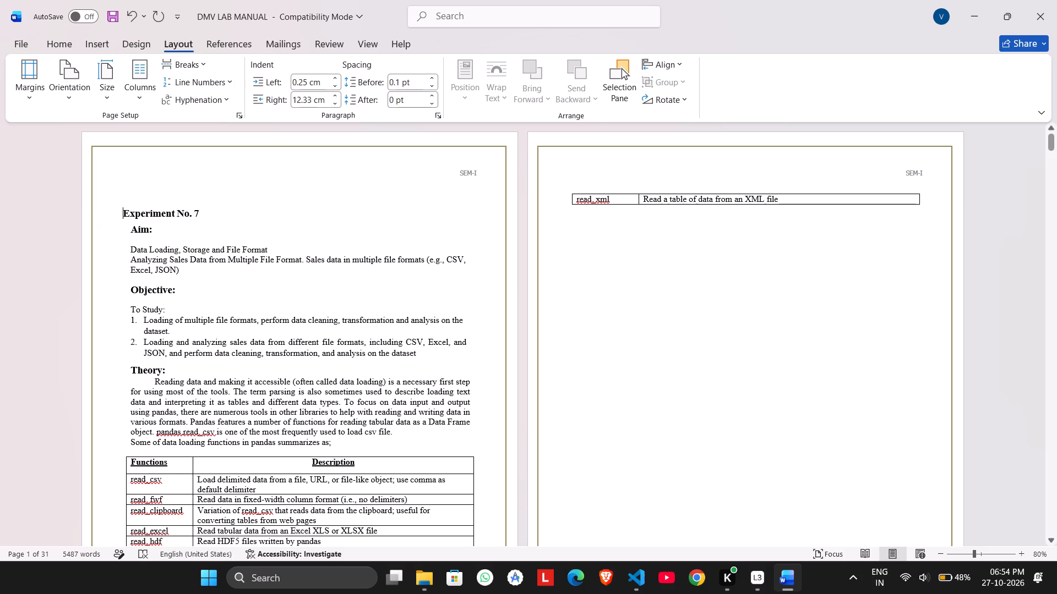
Delete the read_xml row's cells from the functions table on page 2, using the shift cells left option.
scroll(220, 241, "down", 3)
scroll(220, 241, "up", 3)
left_click(821, 202)
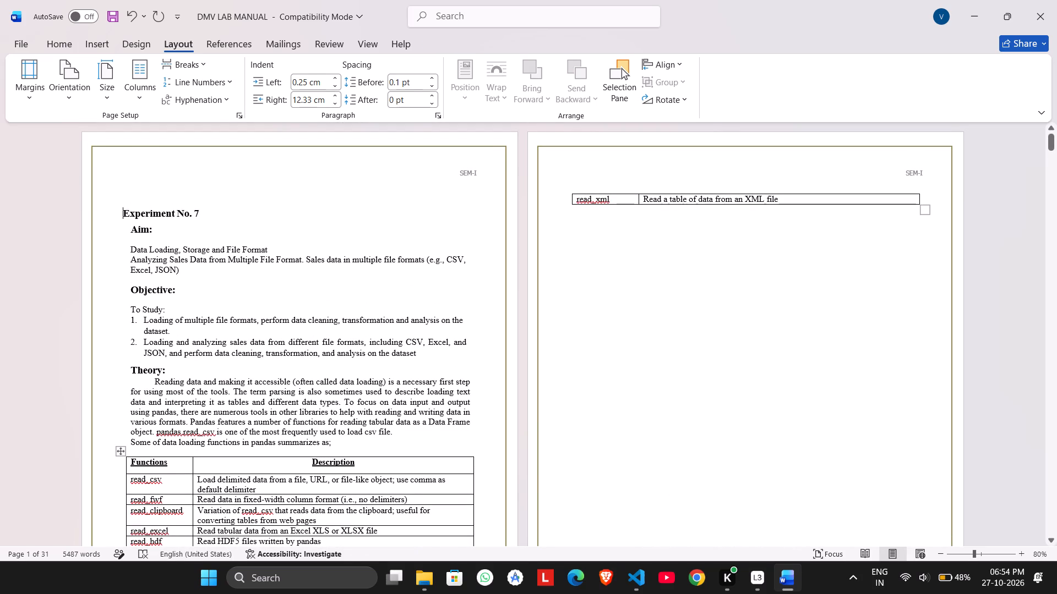
right_click(821, 202)
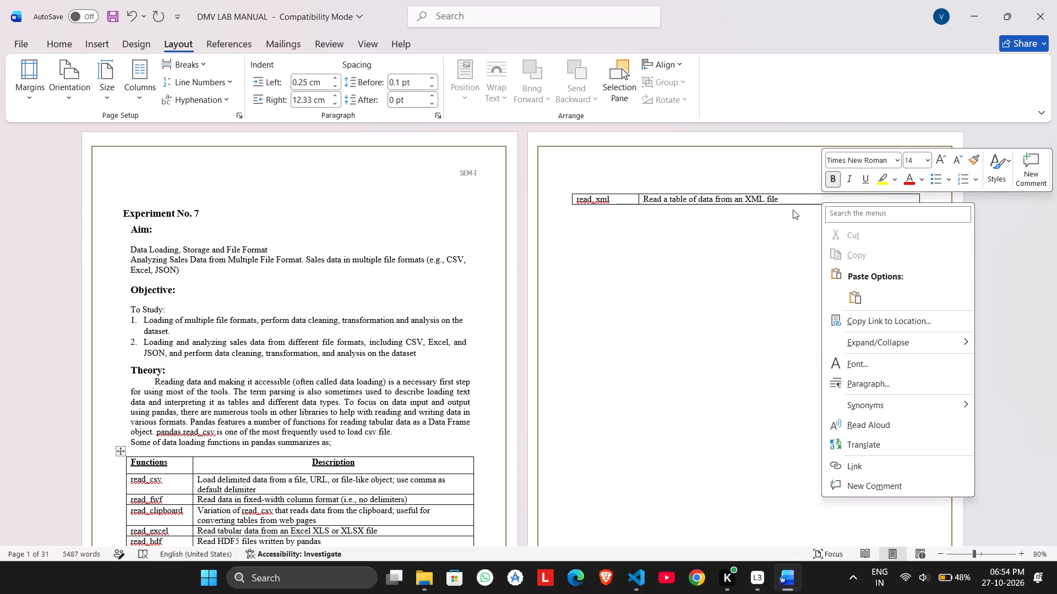
double_click(783, 202)
left_click_drag(783, 202, 561, 198)
key("BackSpace")
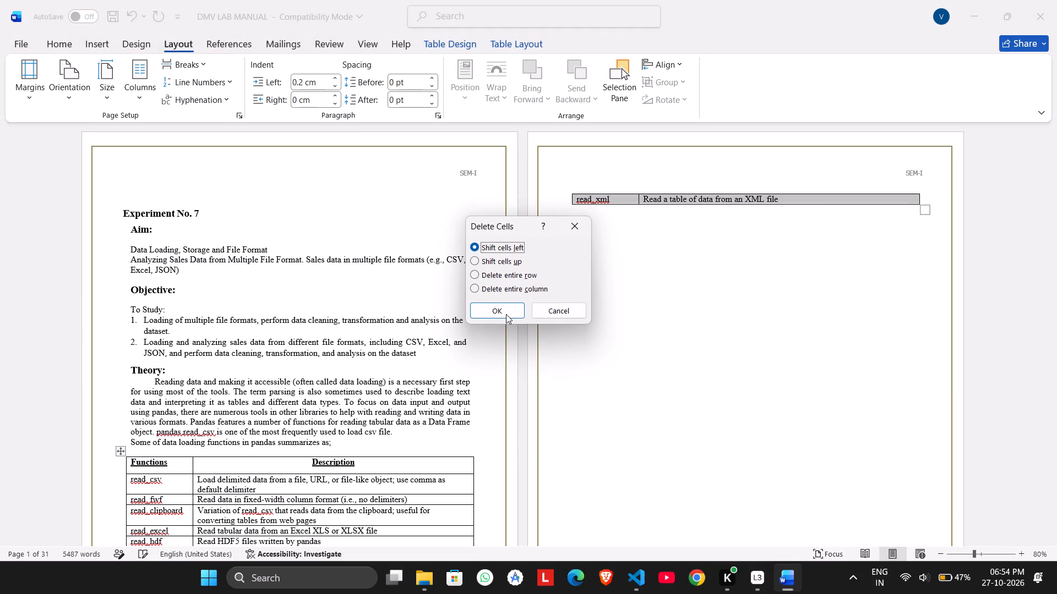
left_click(506, 314)
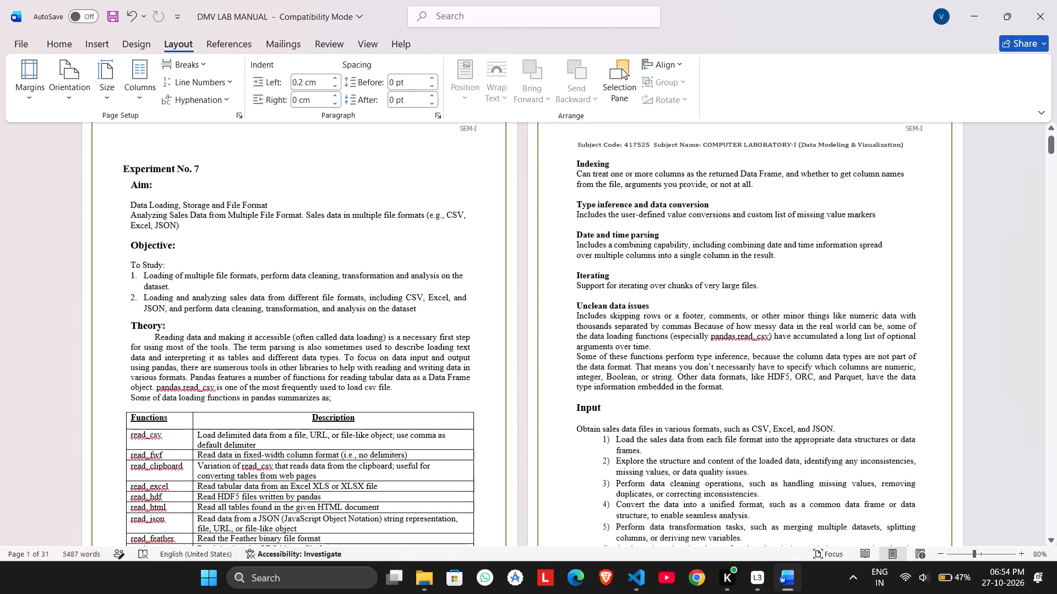
Delete the Subject Code and Subject Name header line above the Indexing heading on page 2.
double_click(649, 174)
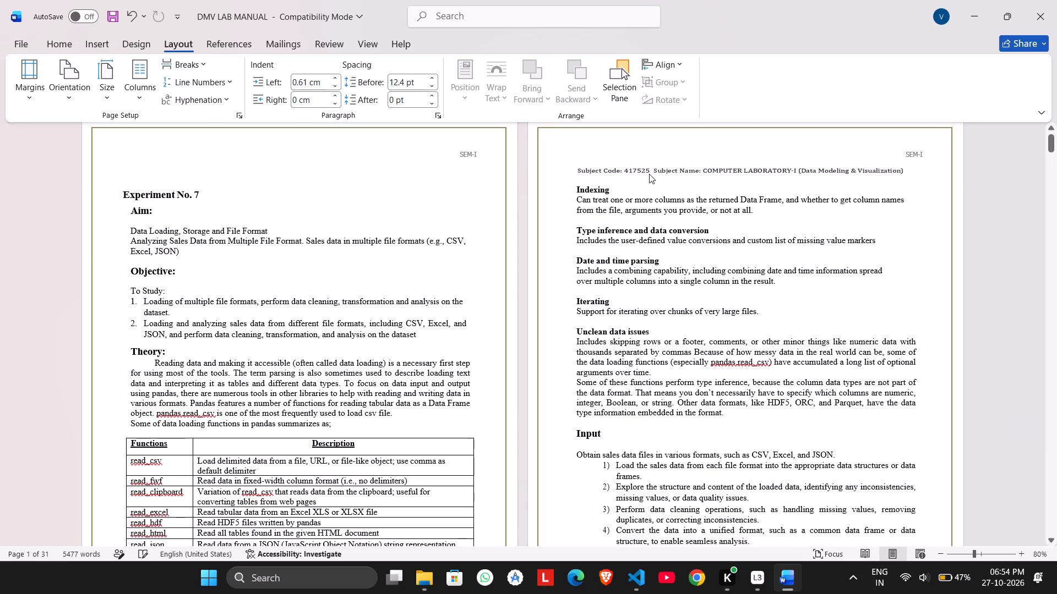
triple_click(639, 169)
left_click(639, 169)
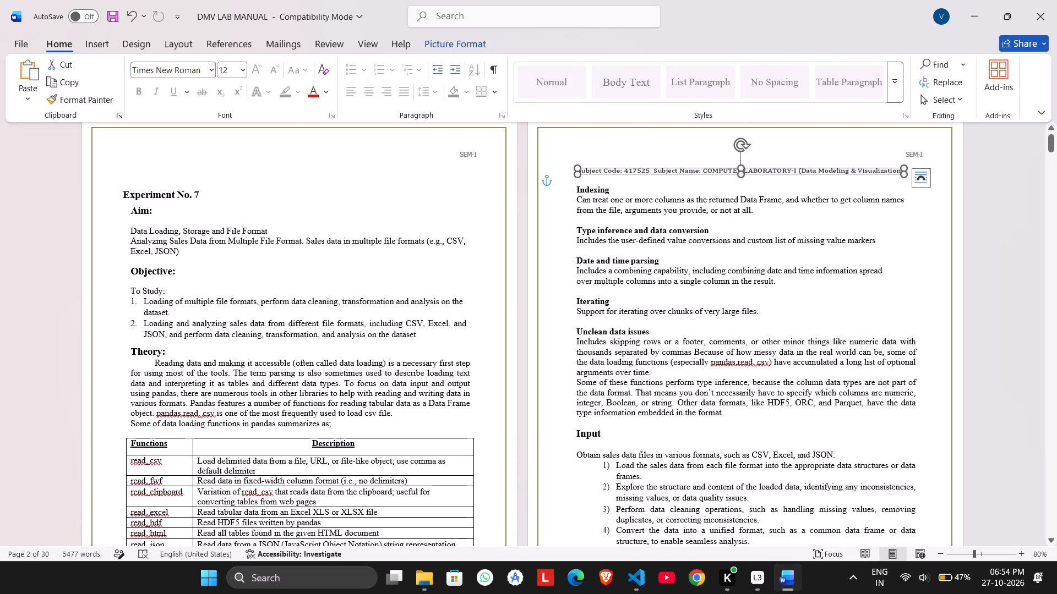
key("BackSpace")
Zoom in and examine the top spacing on the Indexing page and the header lines on the output pages that follow.
scroll(639, 169, "down", 1)
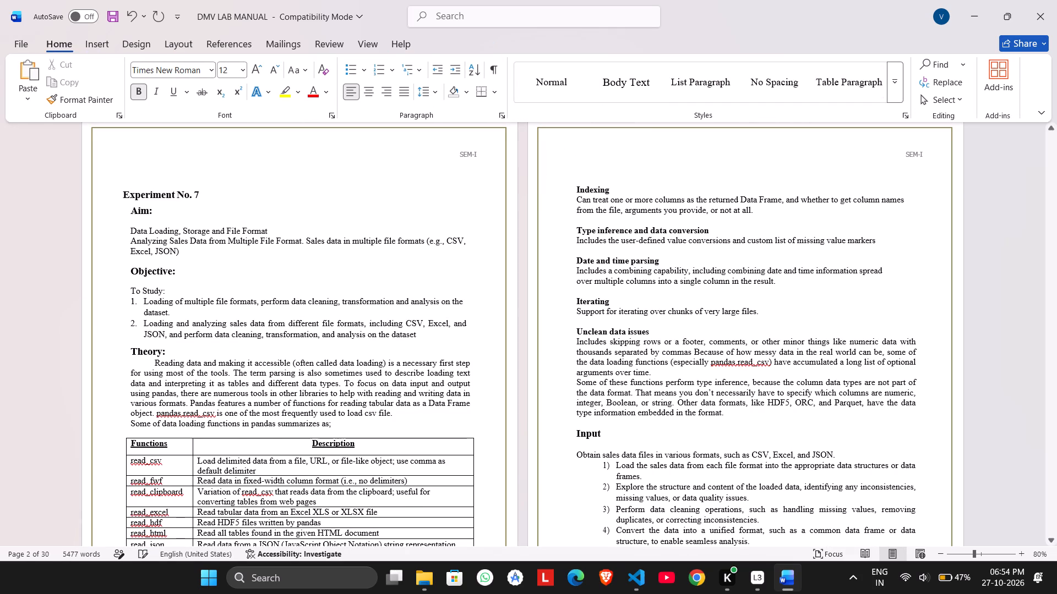
scroll(639, 169, "down", 1)
scroll(639, 169, "up", 1)
scroll(639, 169, "down", 1)
scroll(639, 169, "up", 5)
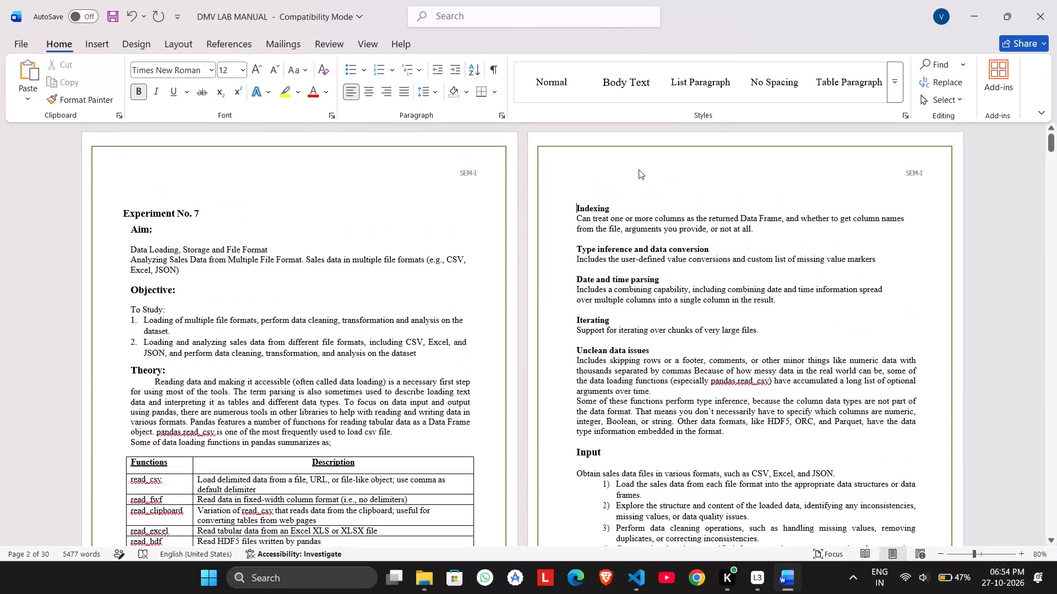
scroll(462, 239, "up", 3, "ctrl")
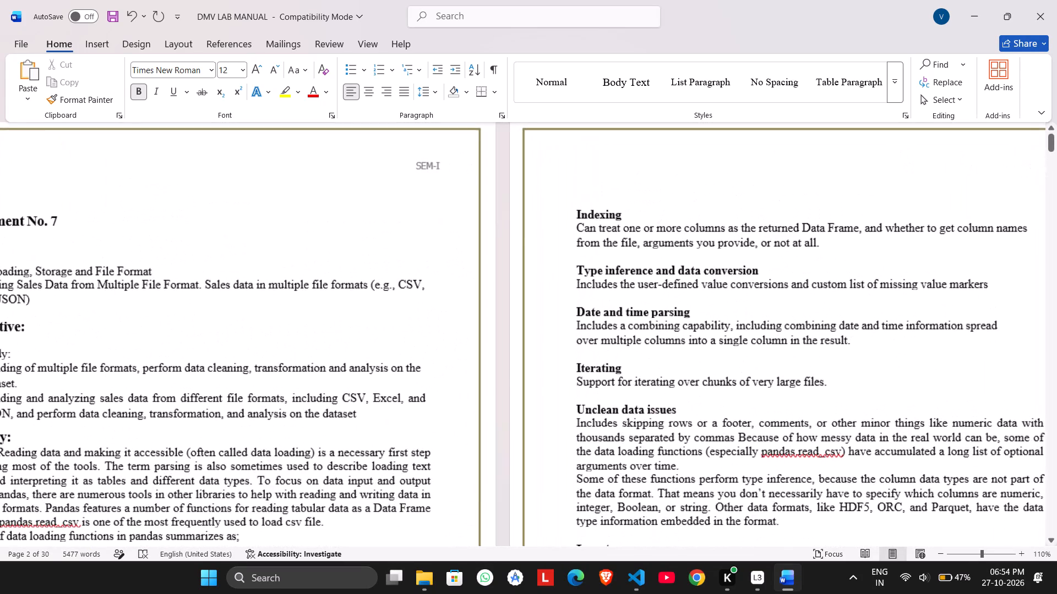
scroll(462, 239, "up", 1, "ctrl")
scroll(462, 239, "down", 3, "ctrl")
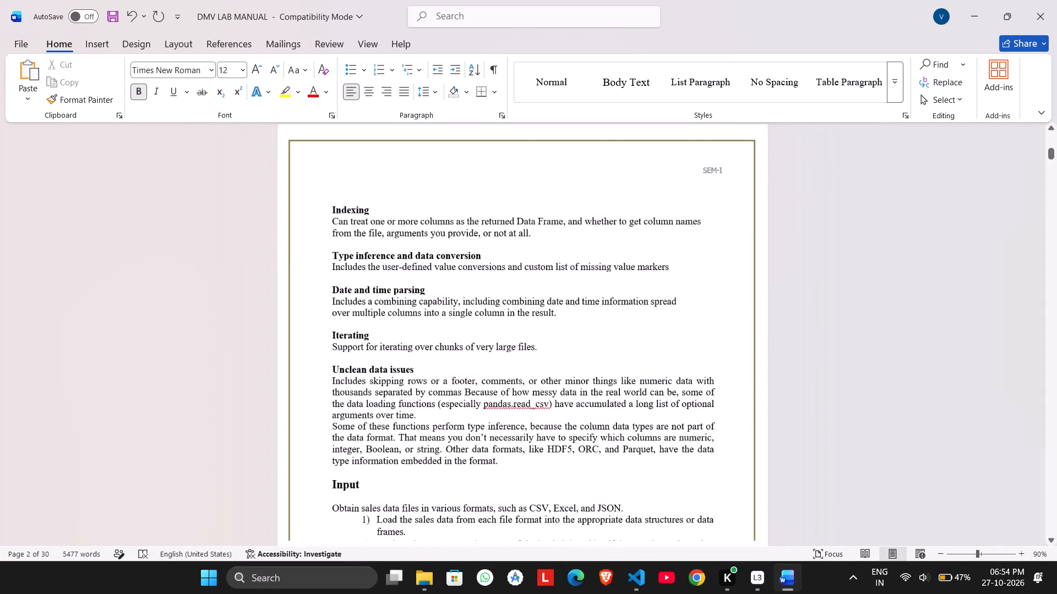
scroll(462, 239, "up", 3)
scroll(462, 239, "up", 2, "ctrl")
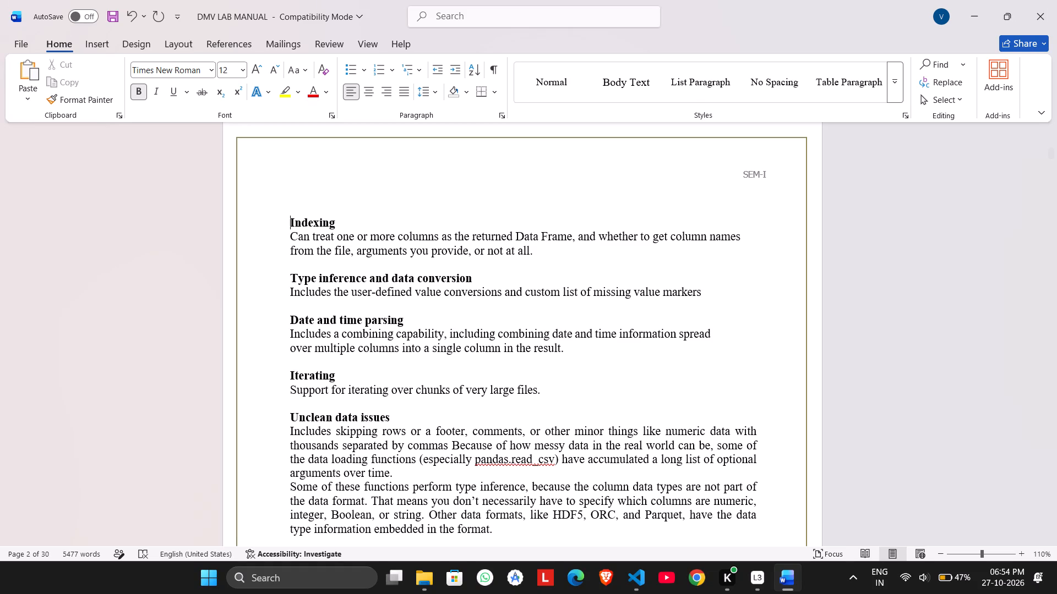
scroll(477, 265, "down", 7)
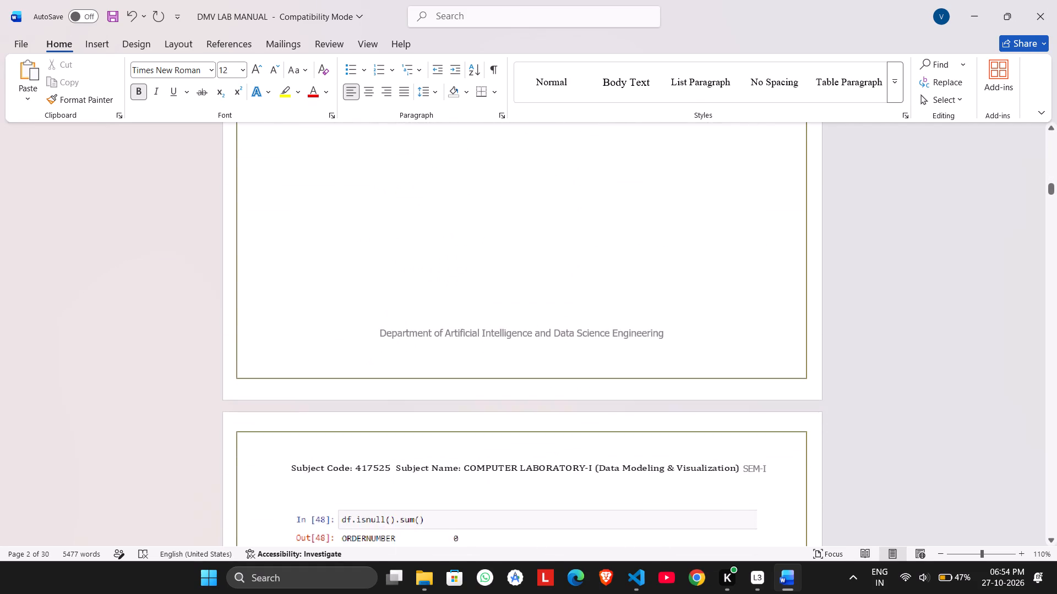
scroll(477, 265, "down", 14)
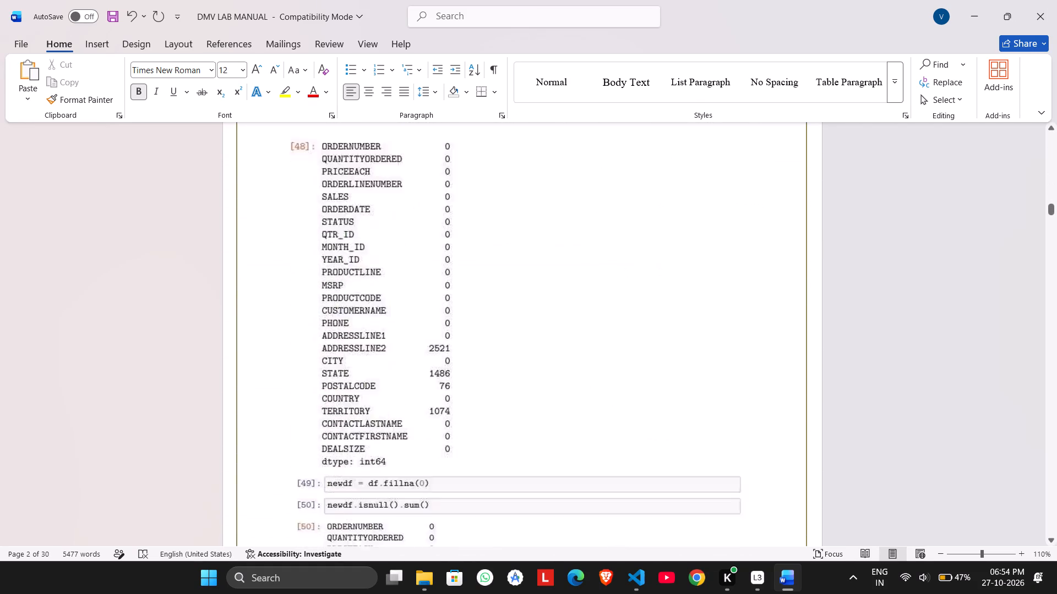
Set the top margin to 3.3 cm and apply it to the whole document.
scroll(477, 265, "down", 2)
scroll(477, 265, "up", 7)
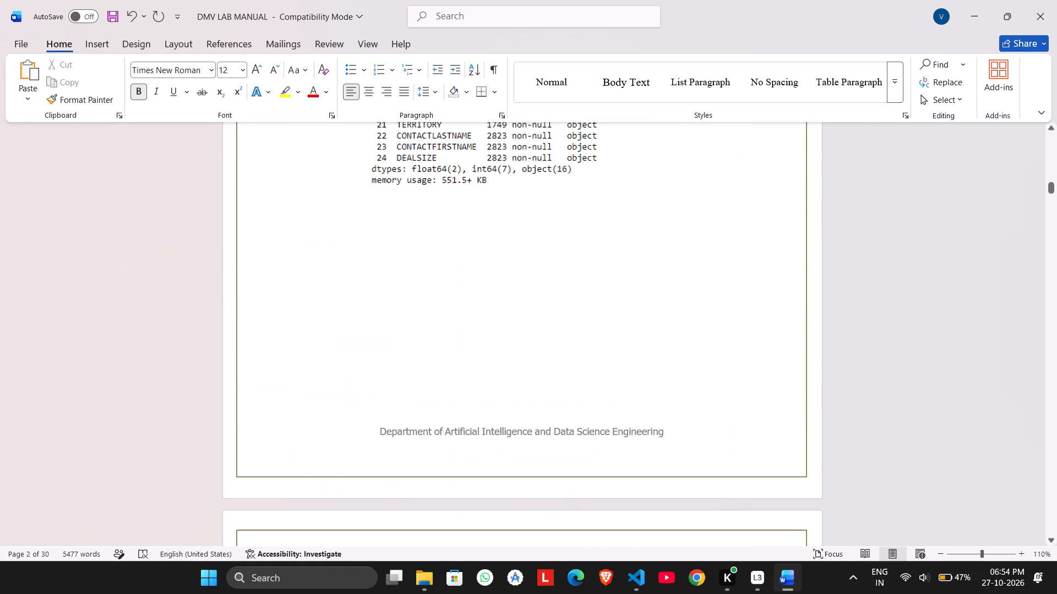
scroll(477, 265, "up", 7)
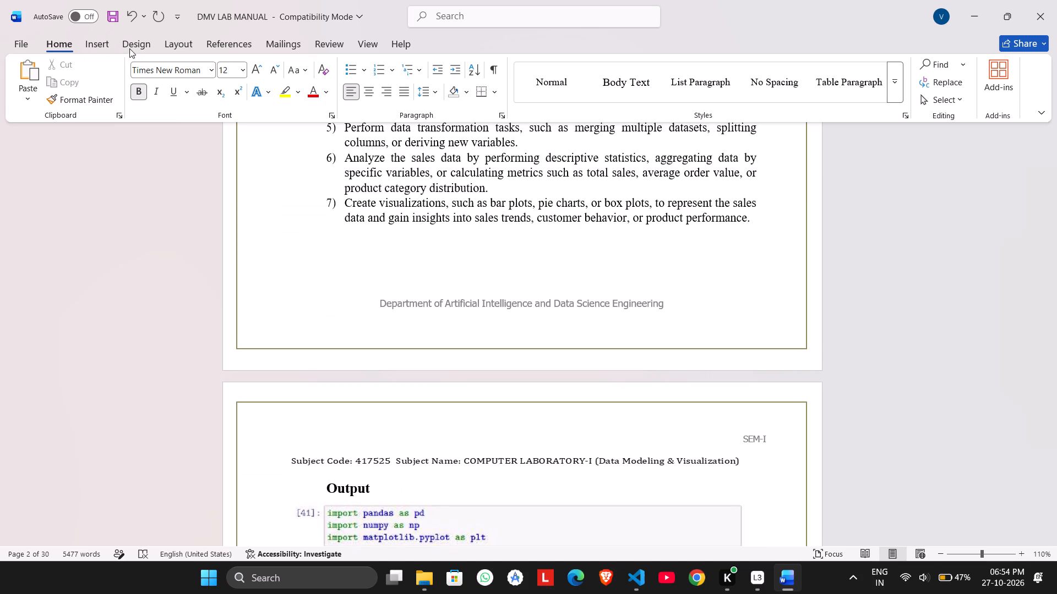
left_click(172, 42)
left_click(22, 103)
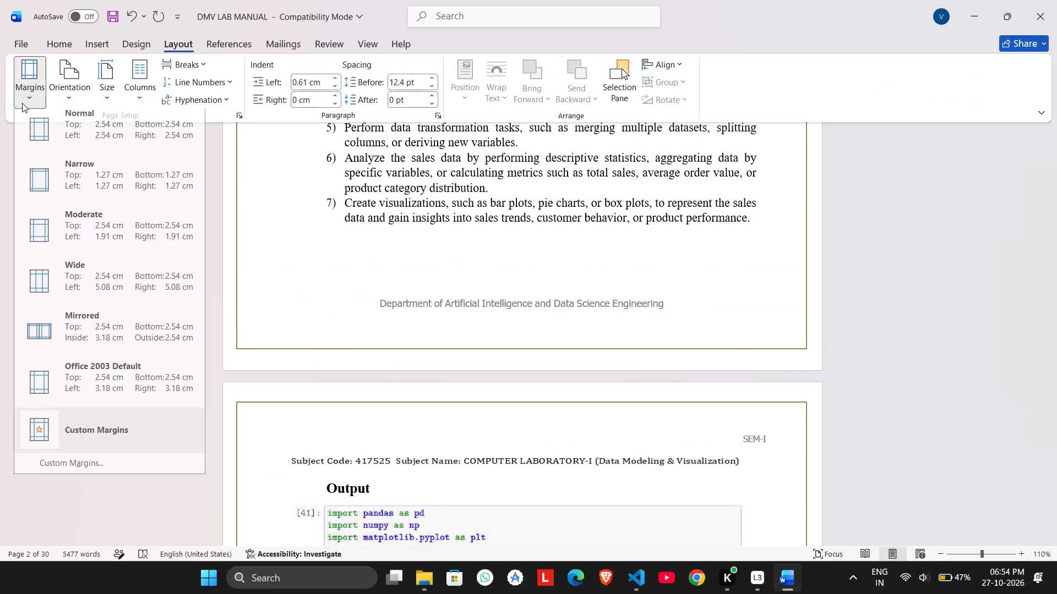
left_click(60, 442)
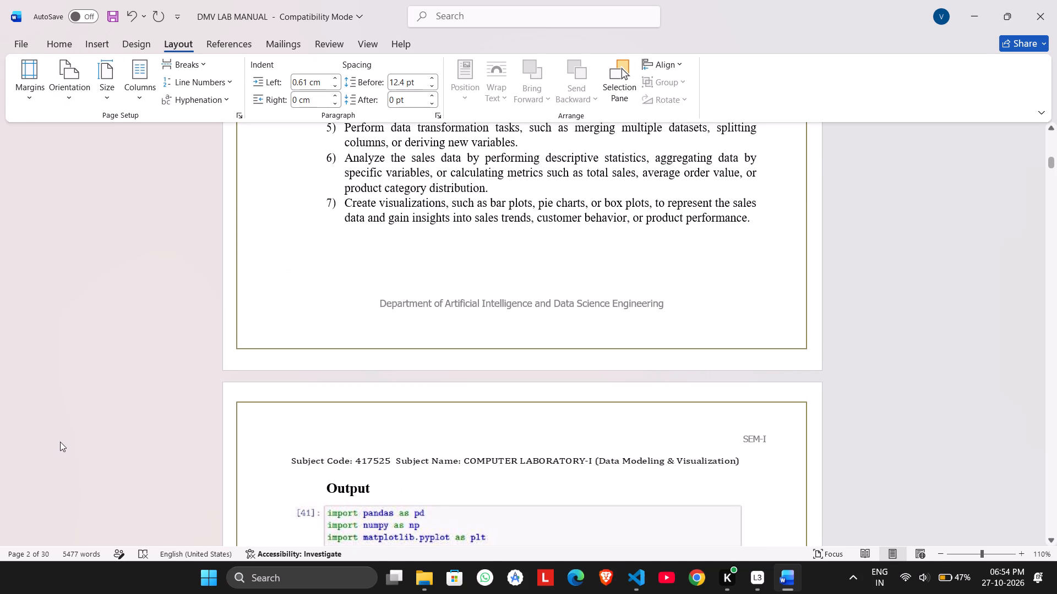
left_click(22, 93)
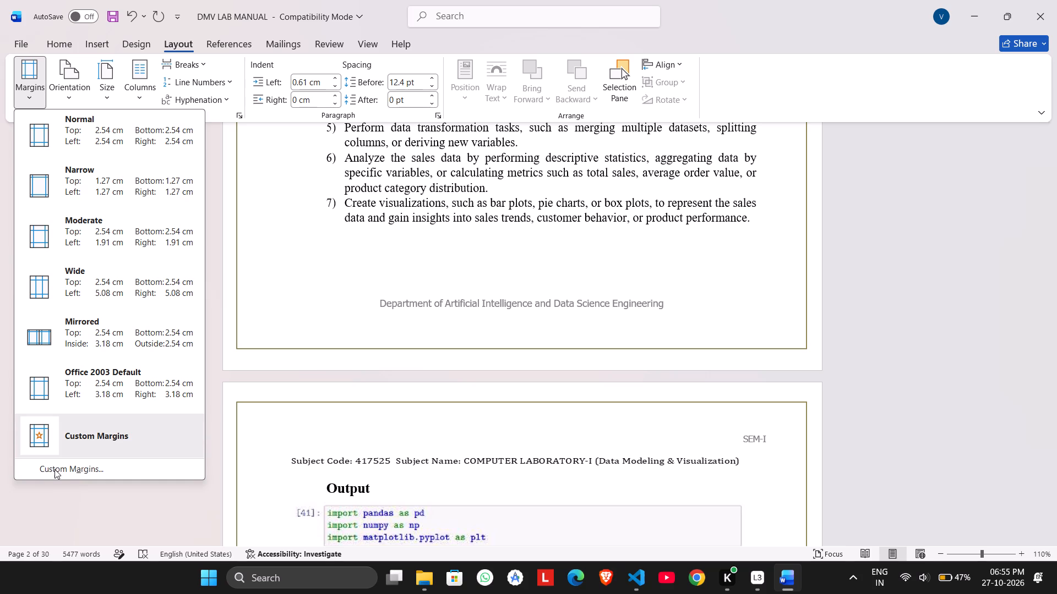
left_click(55, 469)
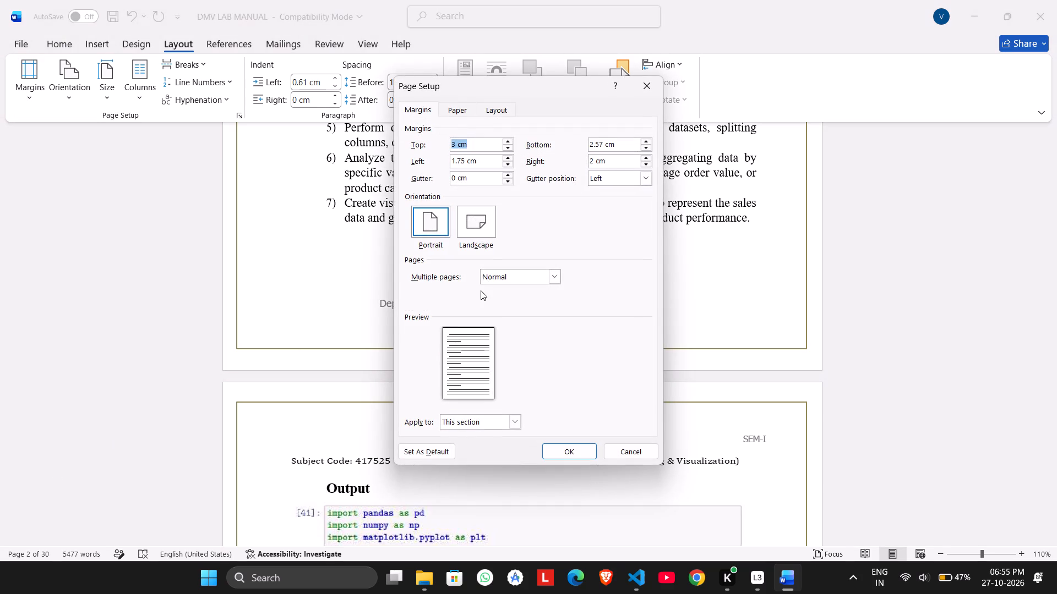
left_click(469, 139)
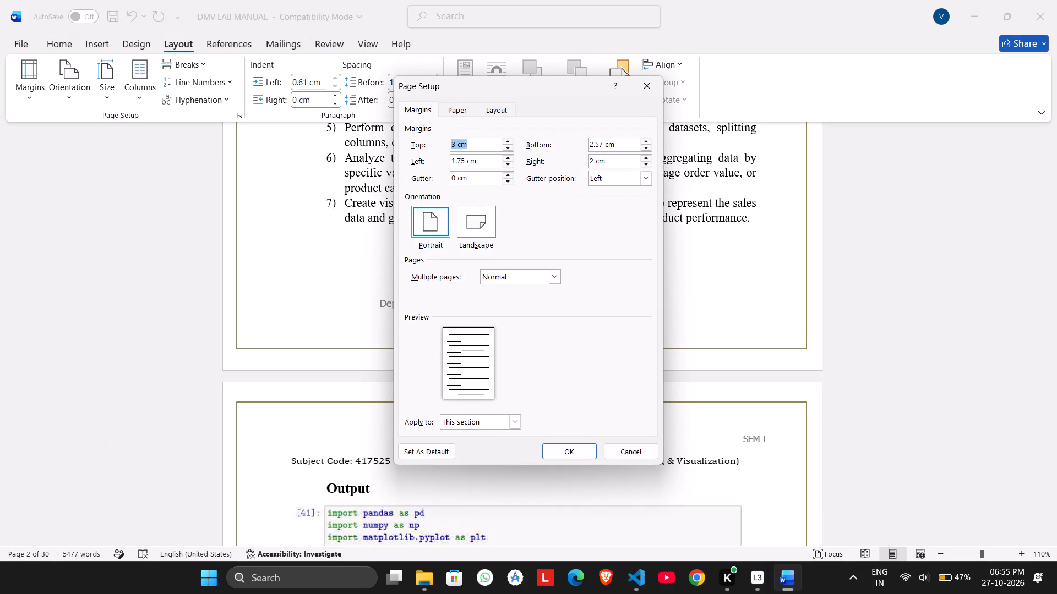
left_click(456, 144)
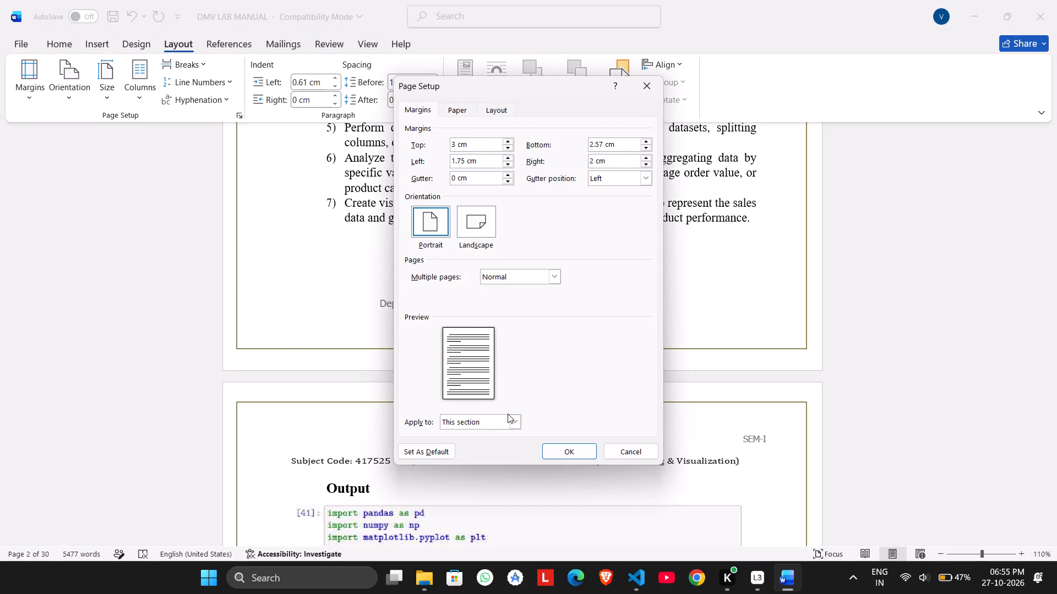
left_click(510, 417)
left_click(461, 453)
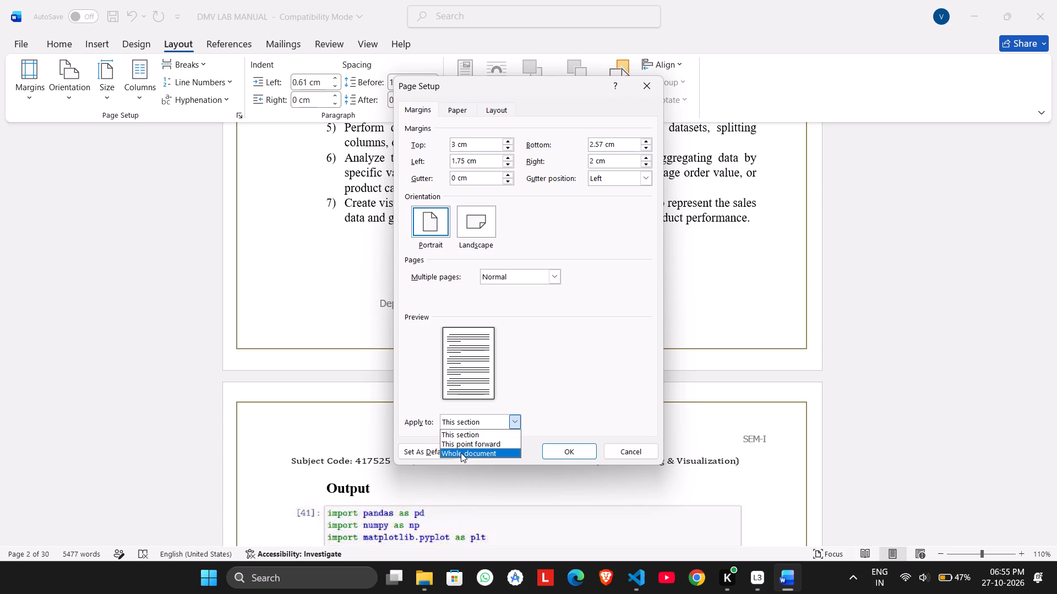
left_click(455, 141)
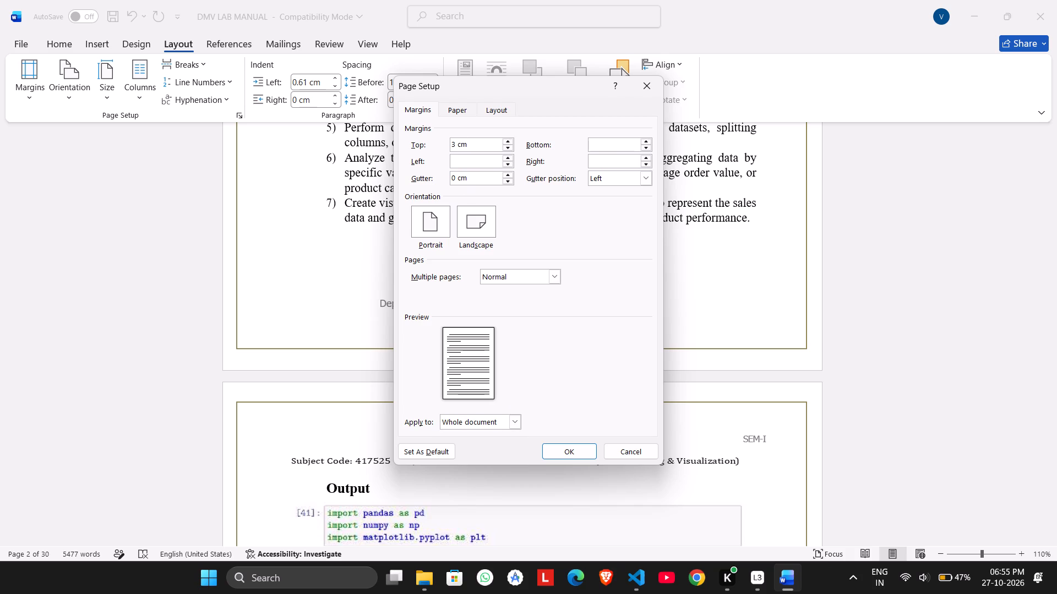
type(".3")
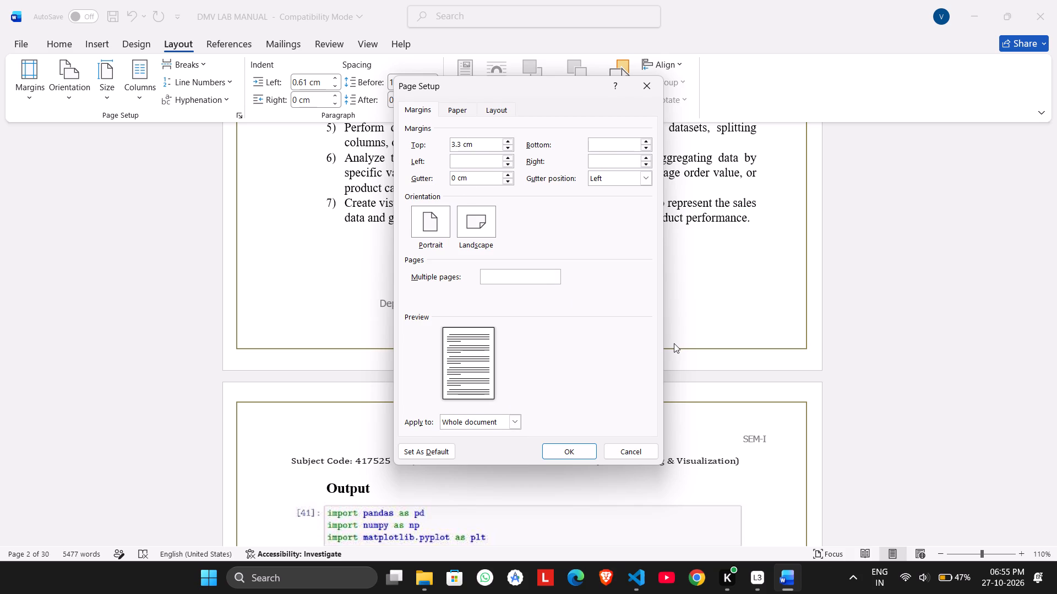
left_click(674, 343)
left_click(583, 450)
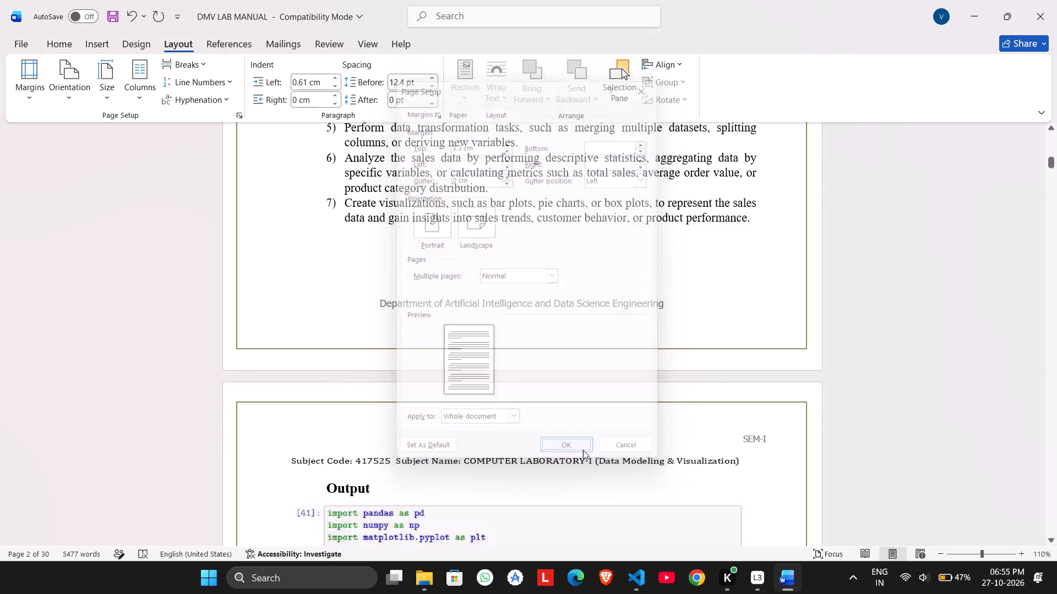
Clear the description text in the read_stata row of the functions table.
scroll(583, 450, "up", 2)
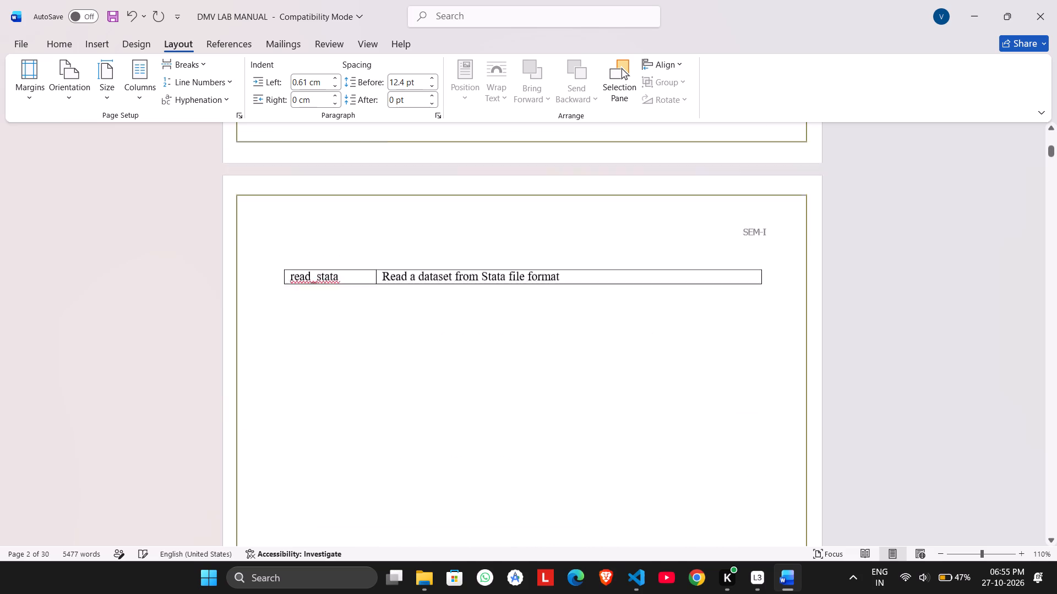
scroll(583, 450, "up", 1)
double_click(637, 372)
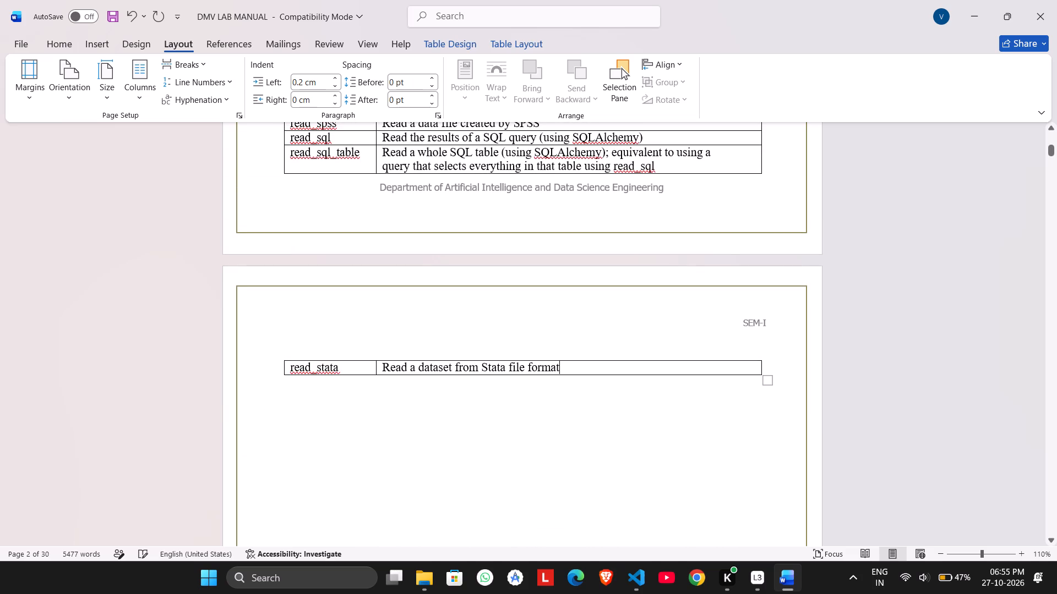
key("BackSpace")
key("BackSpace")
key("BackSpace")
key("BackSpace")
key("BackSpace")
key("BackSpace")
key("BackSpace")
key("BackSpace")
key("BackSpace")
key("BackSpace")
key("BackSpace")
key("BackSpace")
key("BackSpace")
key("BackSpace")
key("BackSpace")
key("BackSpace")
key("BackSpace")
key("BackSpace")
key("BackSpace")
key("BackSpace")
key("BackSpace")
key("BackSpace")
key("BackSpace")
key("BackSpace")
key("BackSpace")
key("BackSpace")
key("BackSpace")
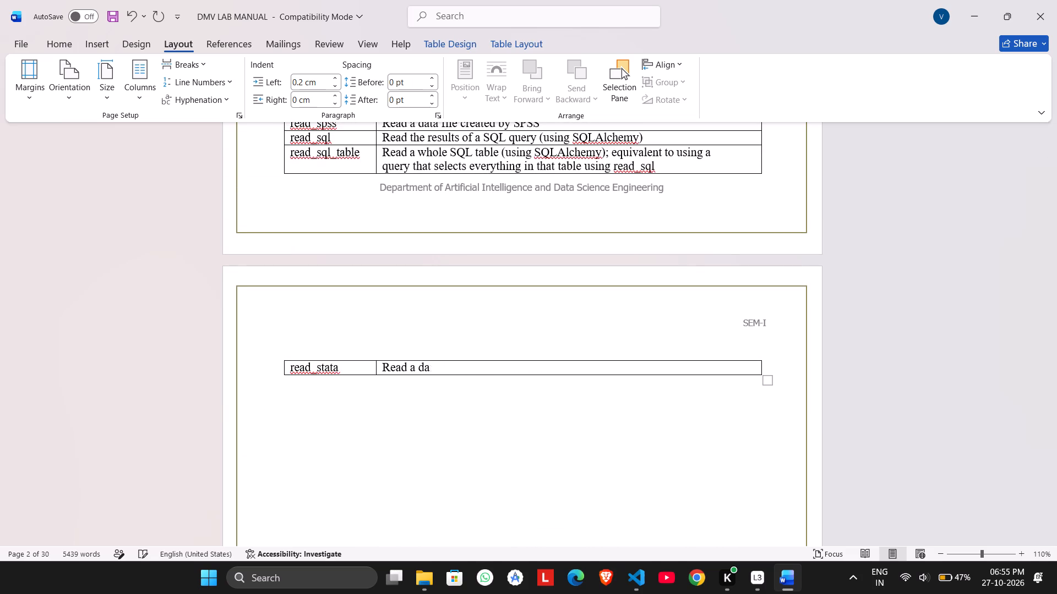
key("BackSpace")
key("BackSpace")
key("BackSpace")
key("BackSpace")
key("BackSpace")
key("BackSpace")
key("BackSpace")
key("BackSpace")
key("BackSpace")
key("BackSpace")
key("BackSpace")
key("BackSpace")
key("BackSpace")
key("BackSpace")
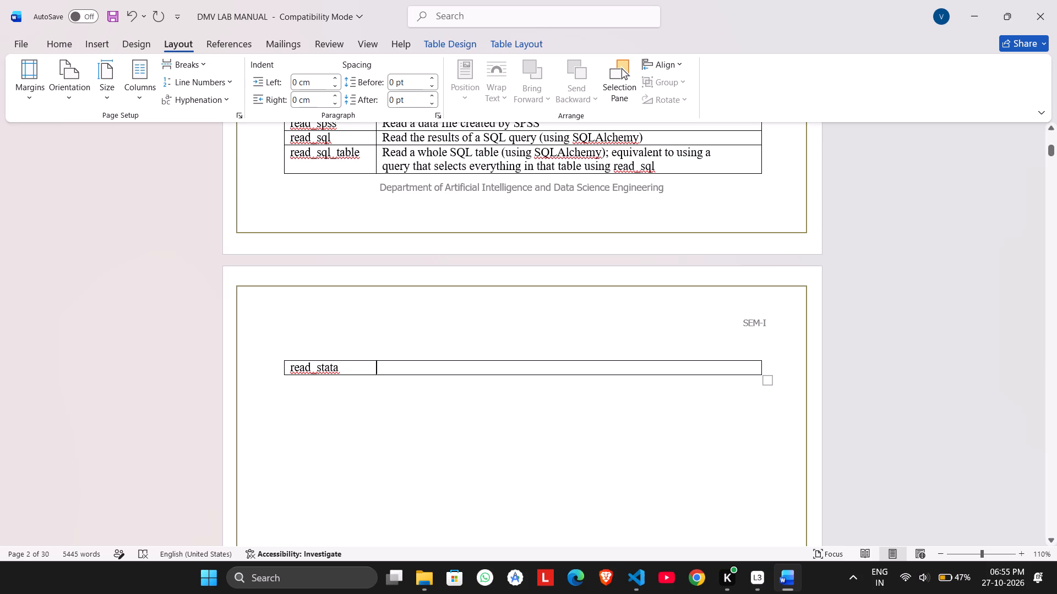
Clear the function name read_stata from the first cell of the functions table's last row.
left_click(366, 375)
double_click(358, 369)
key("BackSpace")
key("BackSpace")
key("BackSpace")
key("BackSpace")
key("BackSpace")
key("BackSpace")
key("BackSpace")
key("BackSpace")
key("BackSpace")
key("BackSpace")
key("BackSpace")
key("BackSpace")
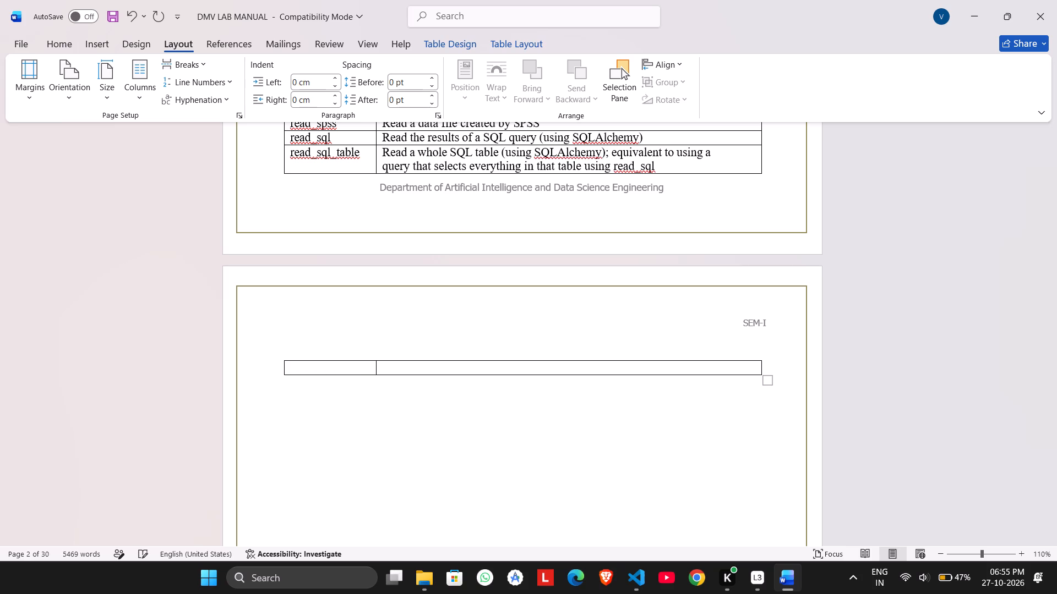
Delete the emptied description cell in the functions table's last row, using the shift cells left option.
left_click(766, 382)
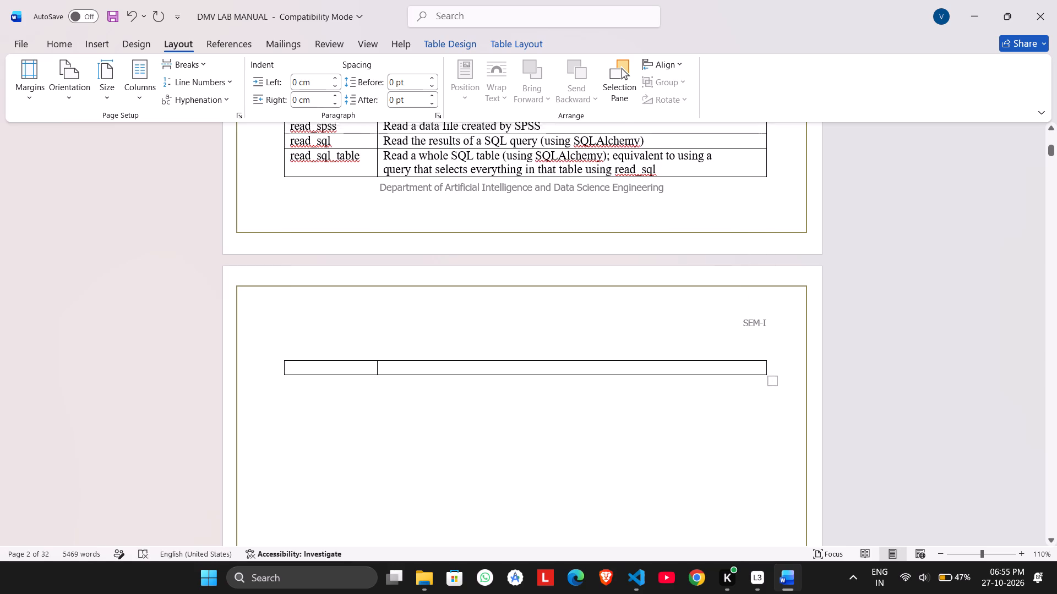
scroll(757, 387, "down", 2)
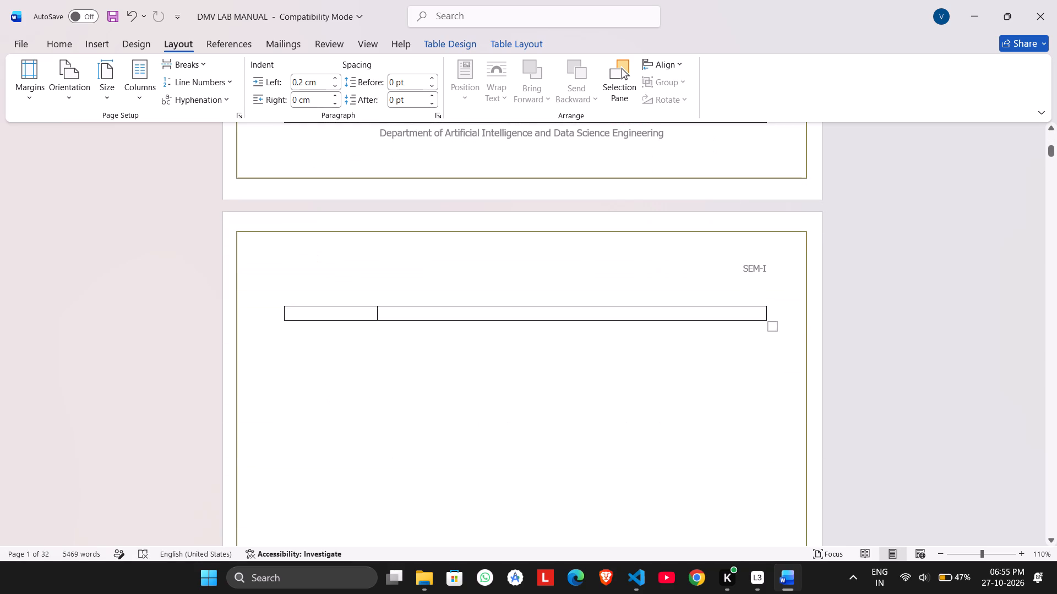
right_click(764, 316)
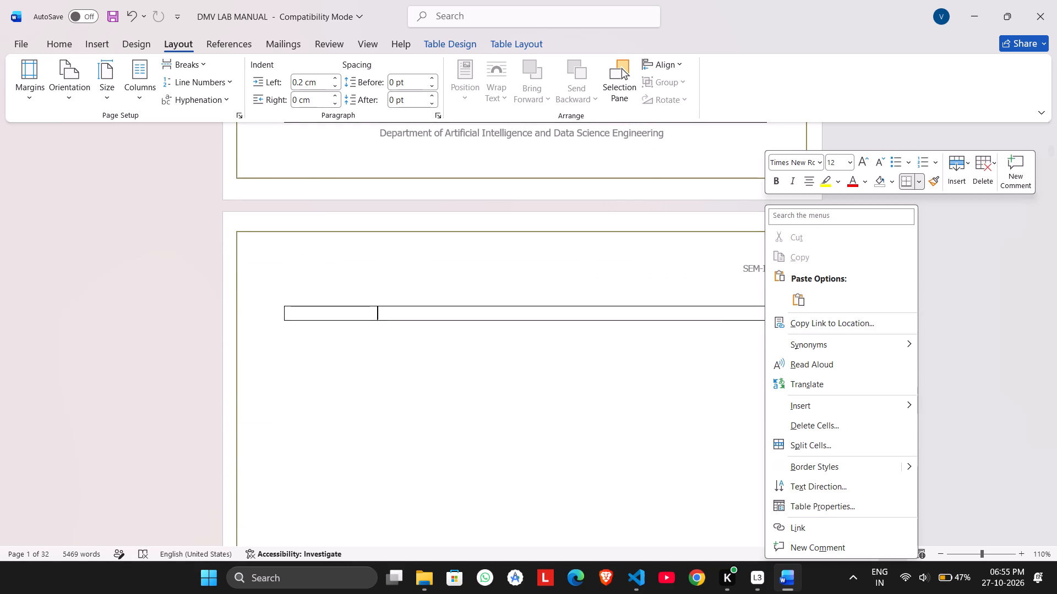
left_click(977, 172)
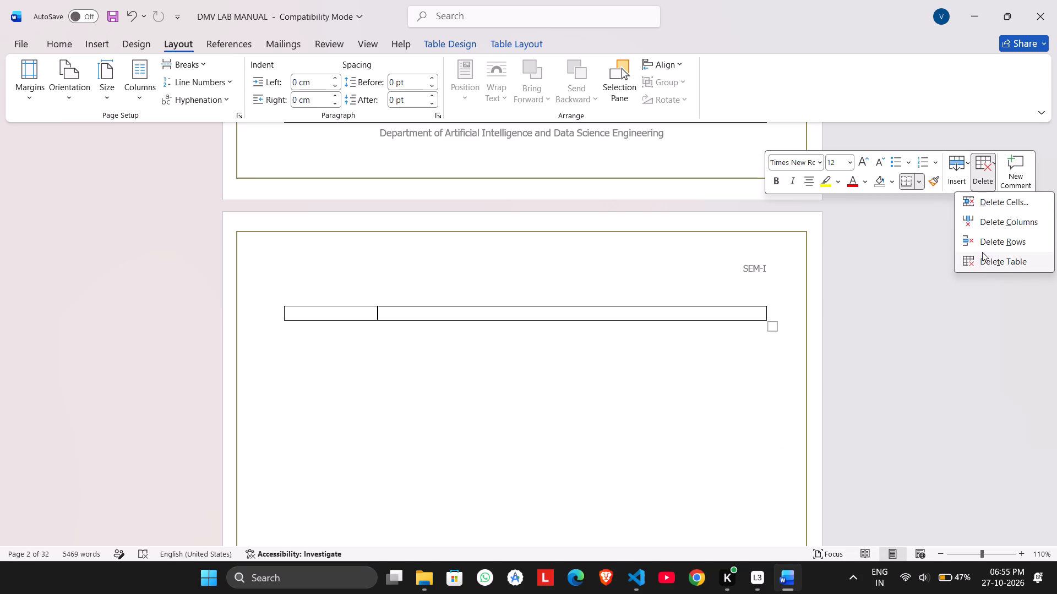
left_click(994, 202)
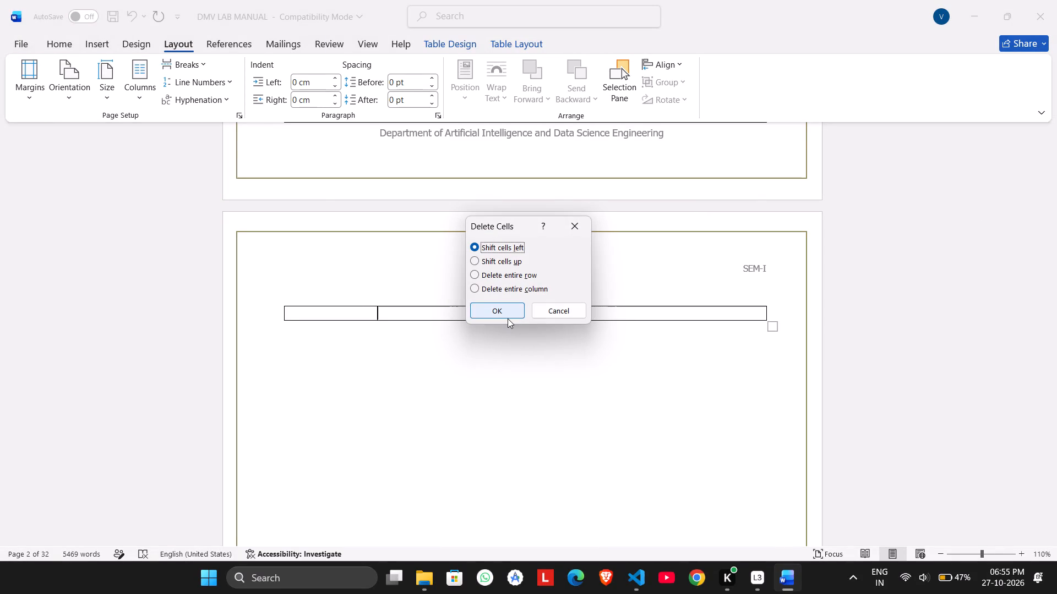
left_click(508, 318)
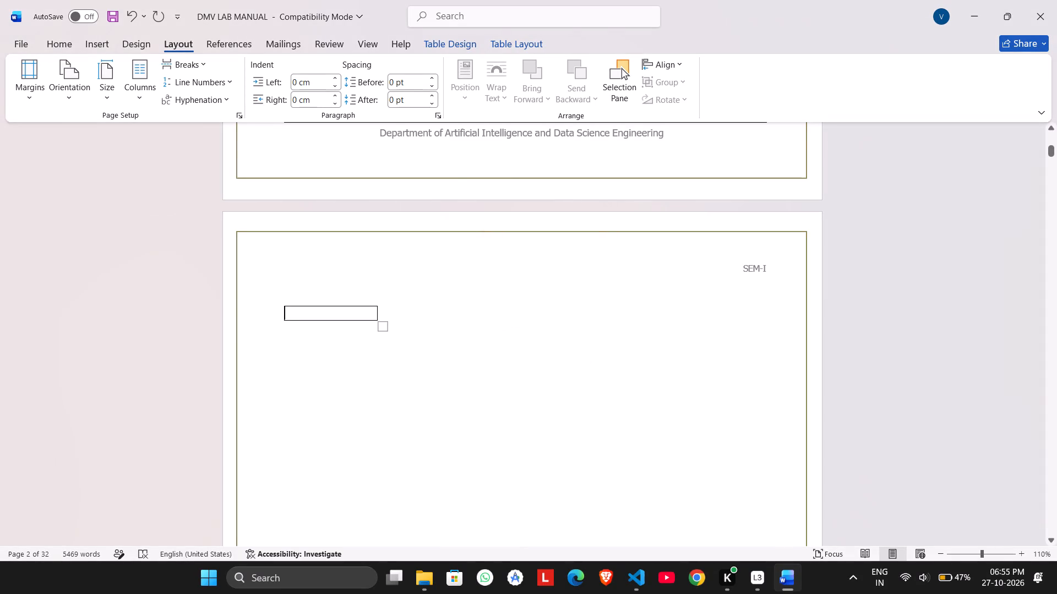
Delete the remaining empty cell of the functions table's last row, using the shift cells left option.
scroll(452, 251, "up", 1)
scroll(452, 251, "down", 1)
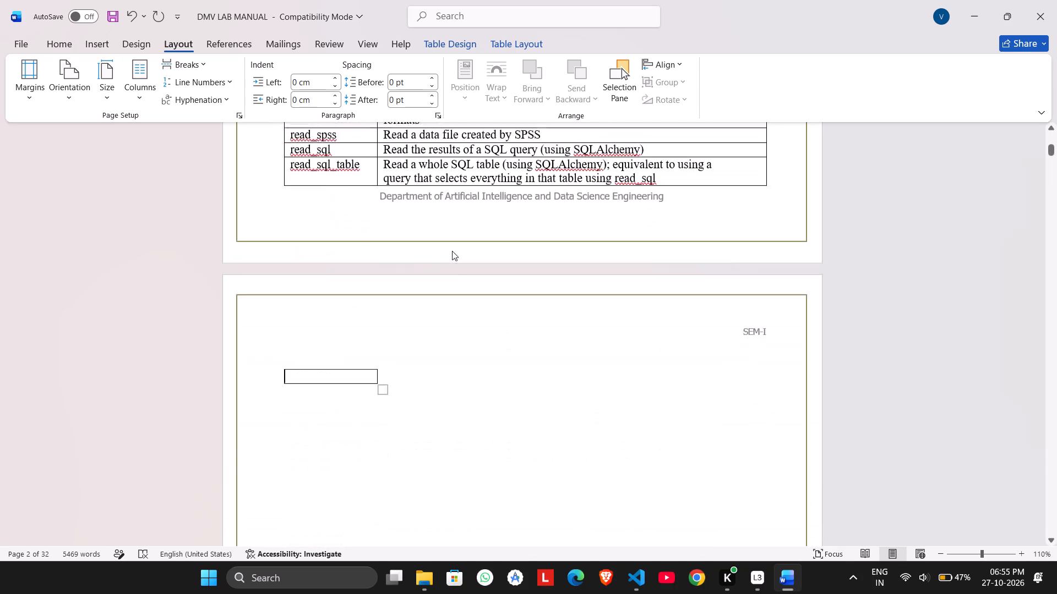
left_click(384, 350)
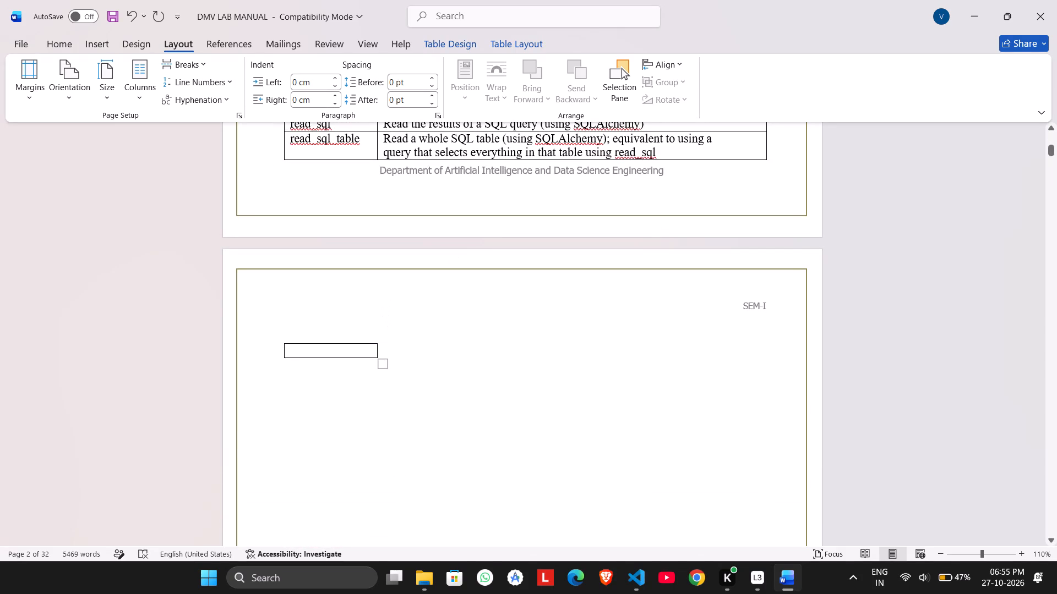
key("BackSpace")
right_click(371, 352)
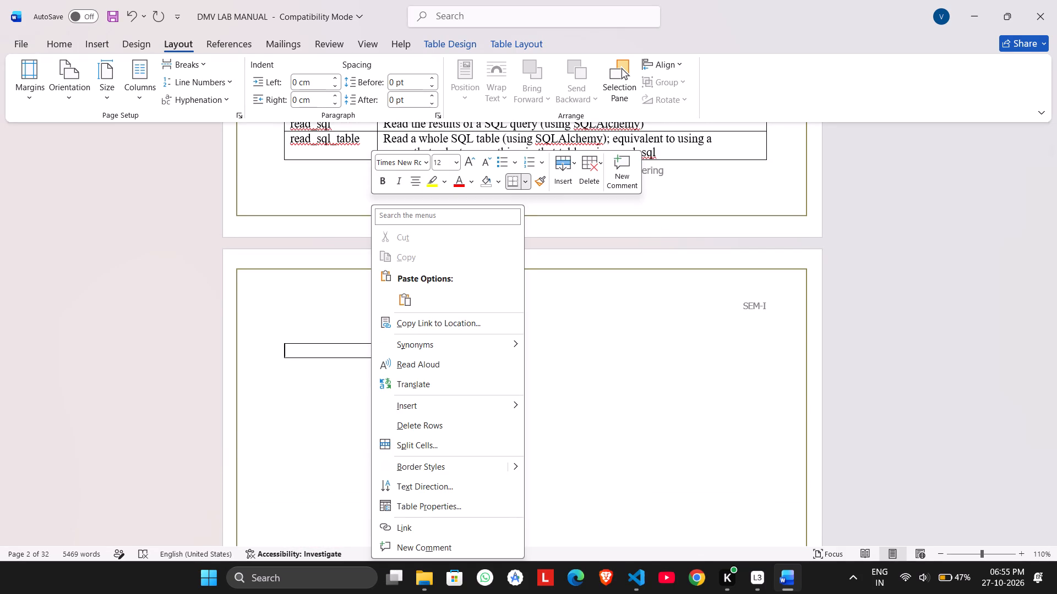
left_click(591, 172)
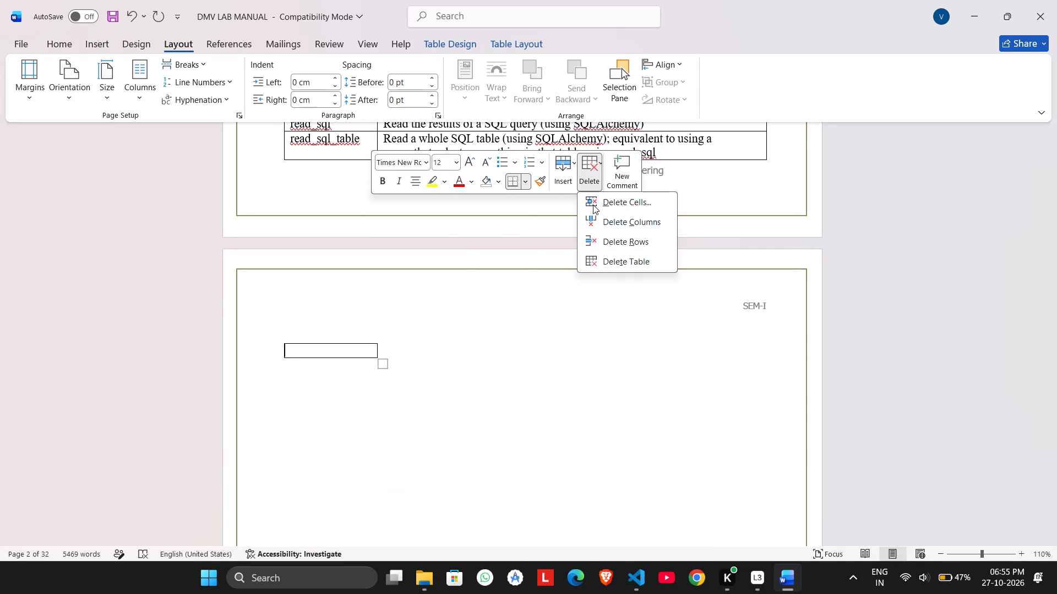
left_click(595, 211)
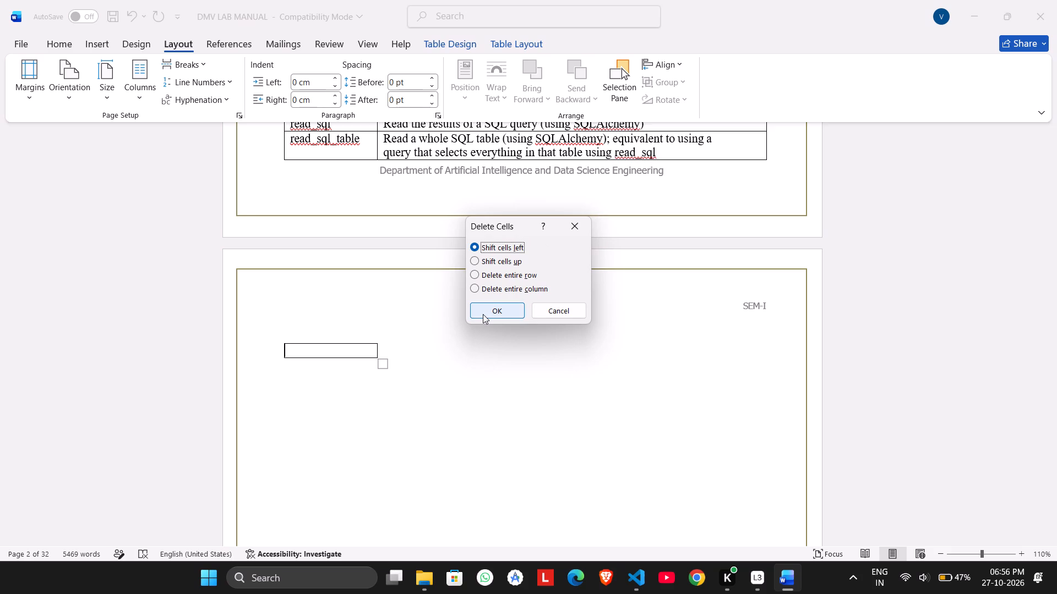
left_click(483, 314)
Examine the top spacing and header lines on the Indexing page and the output pages that follow.
scroll(453, 356, "down", 6)
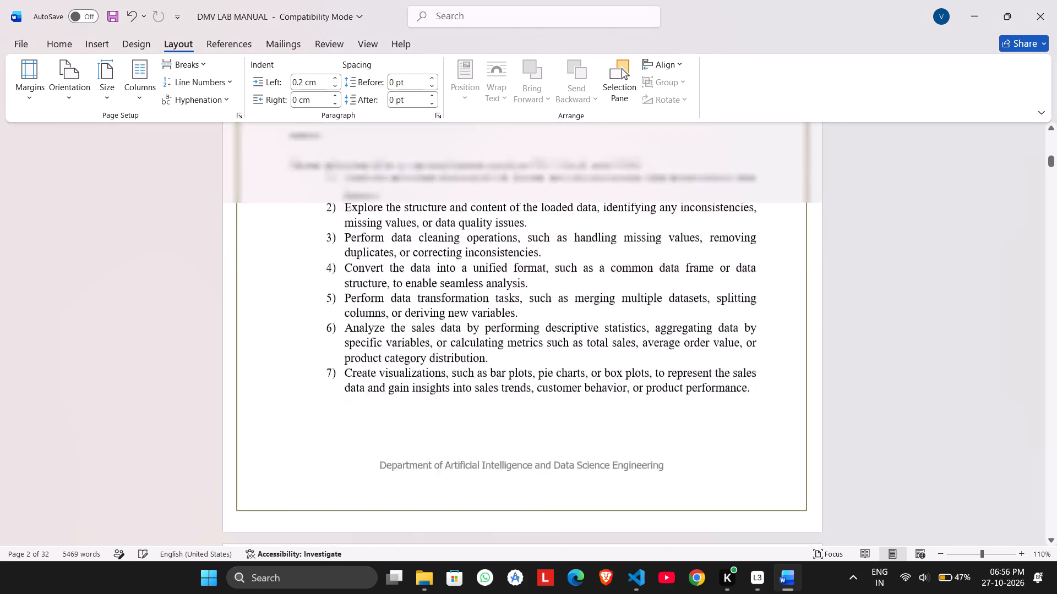
scroll(453, 356, "down", 1)
scroll(453, 356, "up", 3)
scroll(453, 356, "down", 1)
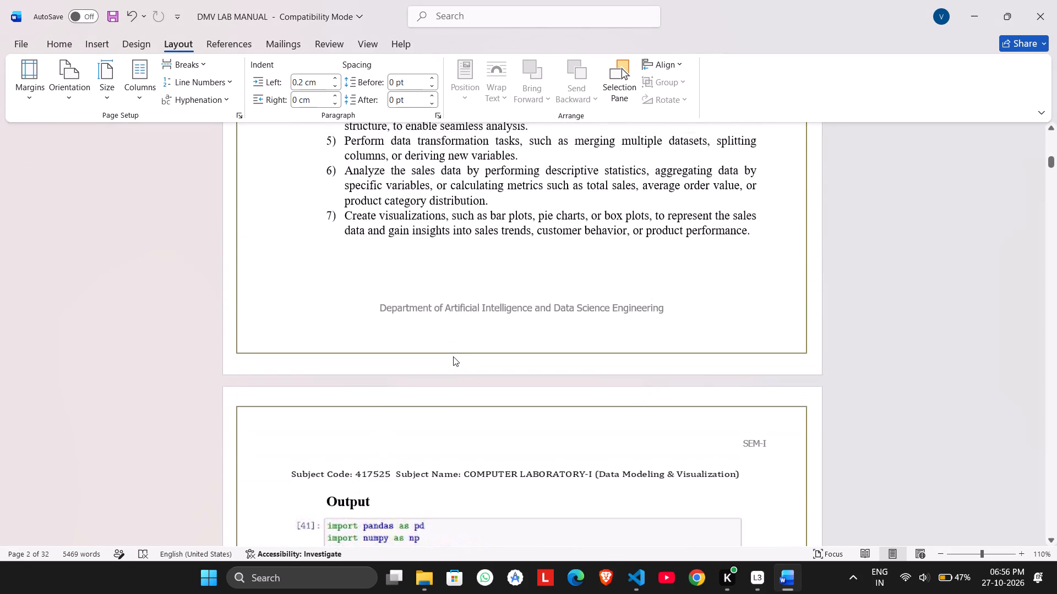
scroll(453, 356, "down", 1)
scroll(453, 356, "up", 2)
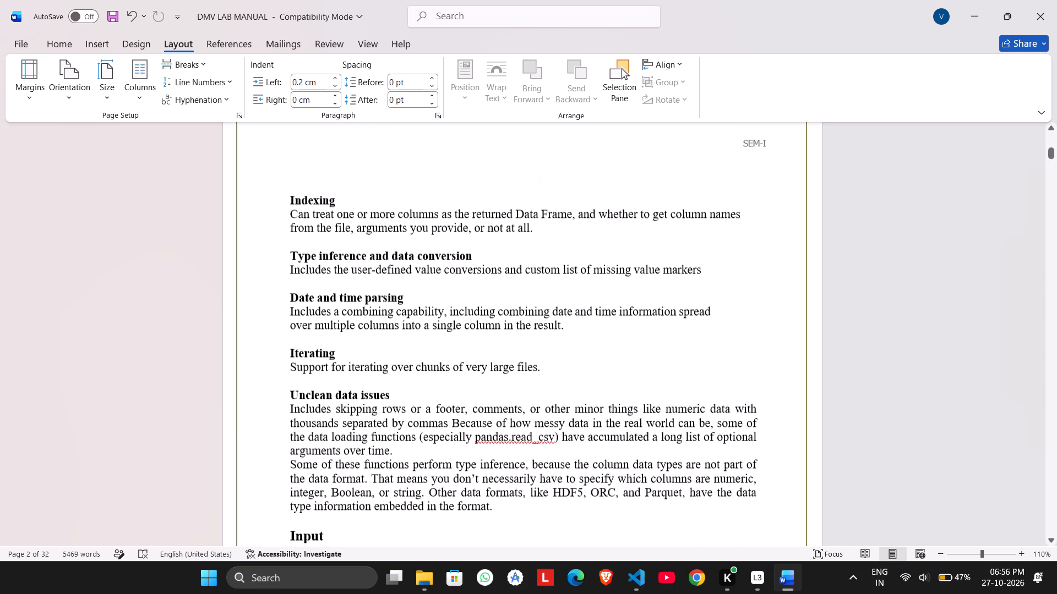
scroll(453, 356, "up", 2)
scroll(453, 356, "down", 12)
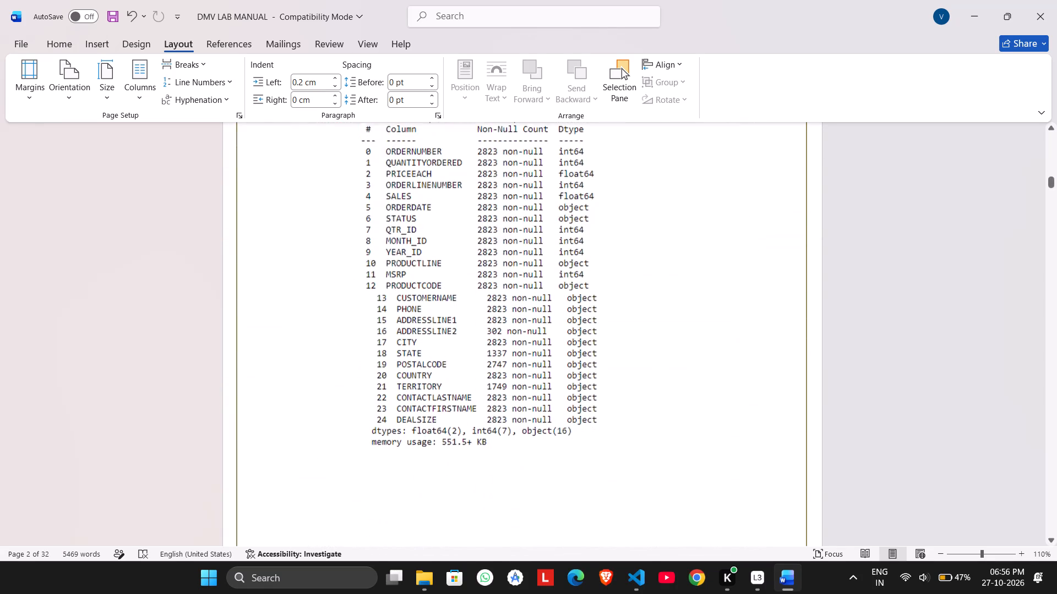
Examine the subject header lines and top spacing on the dataset output pages leading up to Experiment No. 8.
scroll(453, 356, "down", 4)
scroll(453, 356, "up", 2)
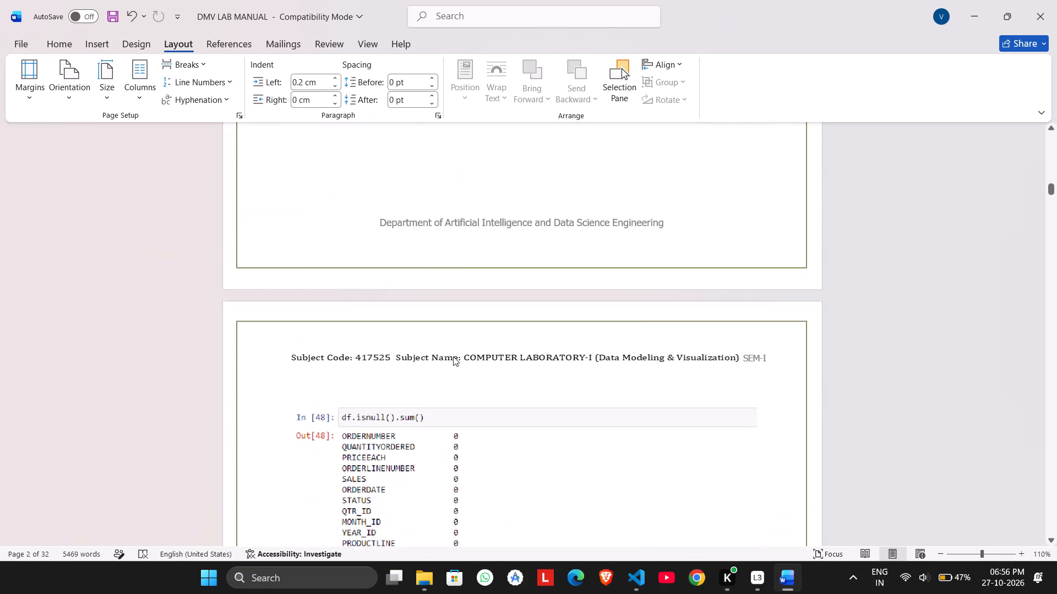
scroll(453, 356, "up", 1)
scroll(448, 362, "down", 7)
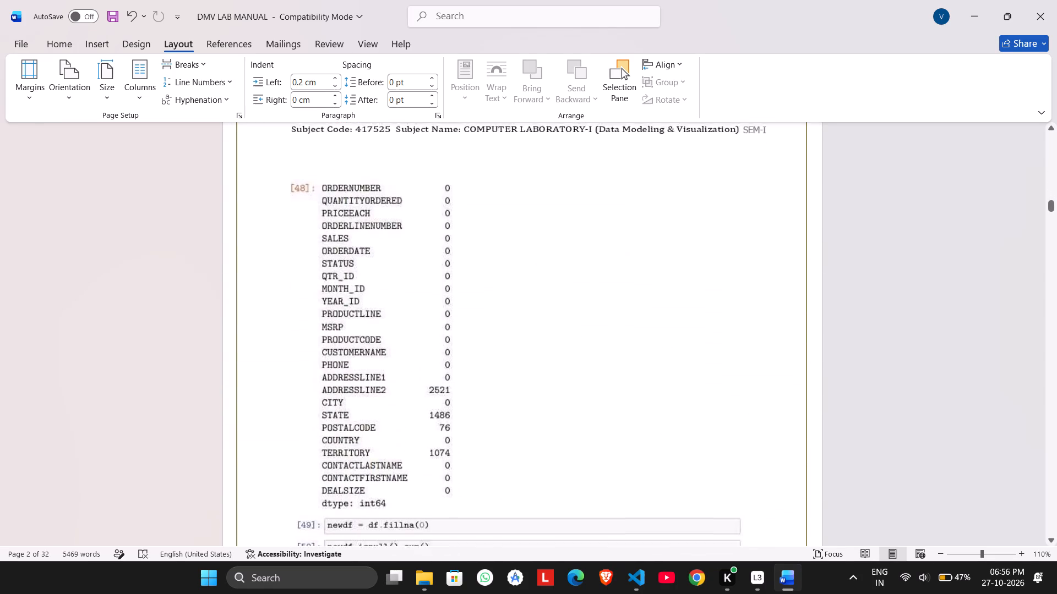
scroll(448, 362, "down", 8)
scroll(448, 362, "down", 18)
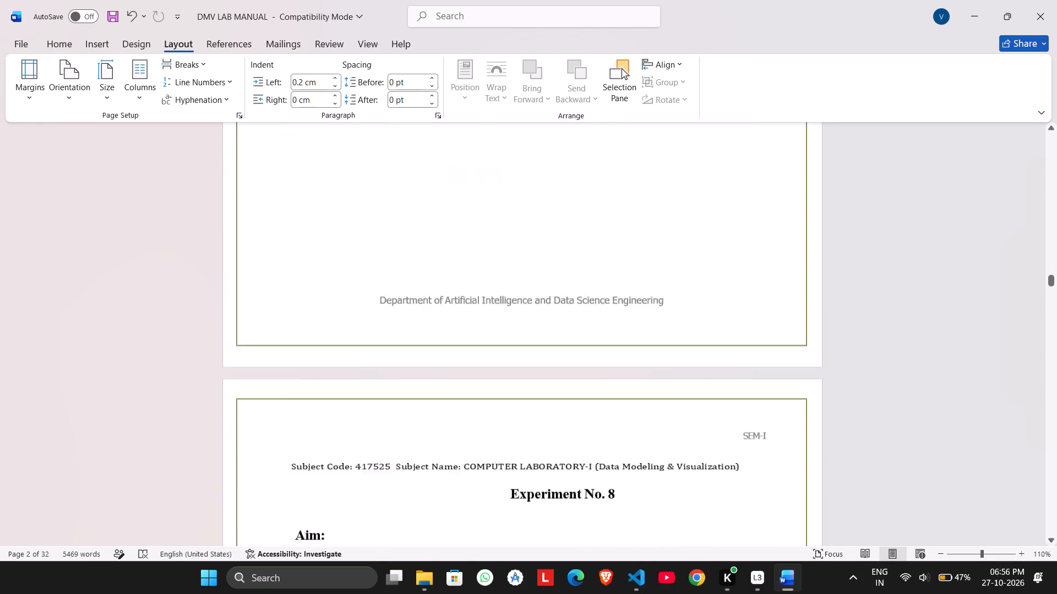
Examine the header lines, page breaks and text flow across the Experiment No. 8 weather data pages.
scroll(448, 362, "down", 20)
scroll(448, 362, "up", 3)
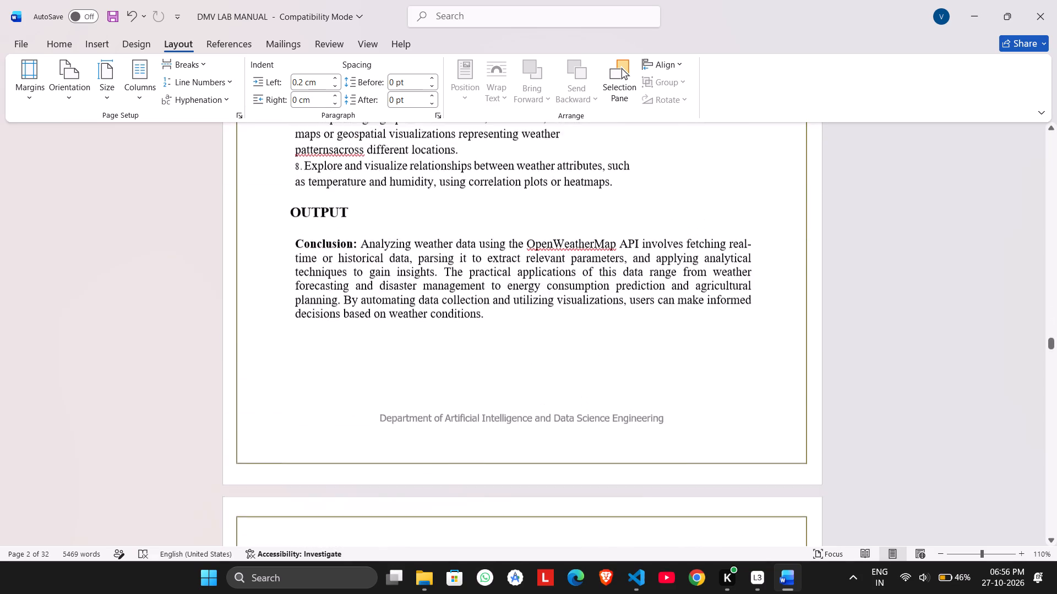
scroll(448, 362, "up", 4)
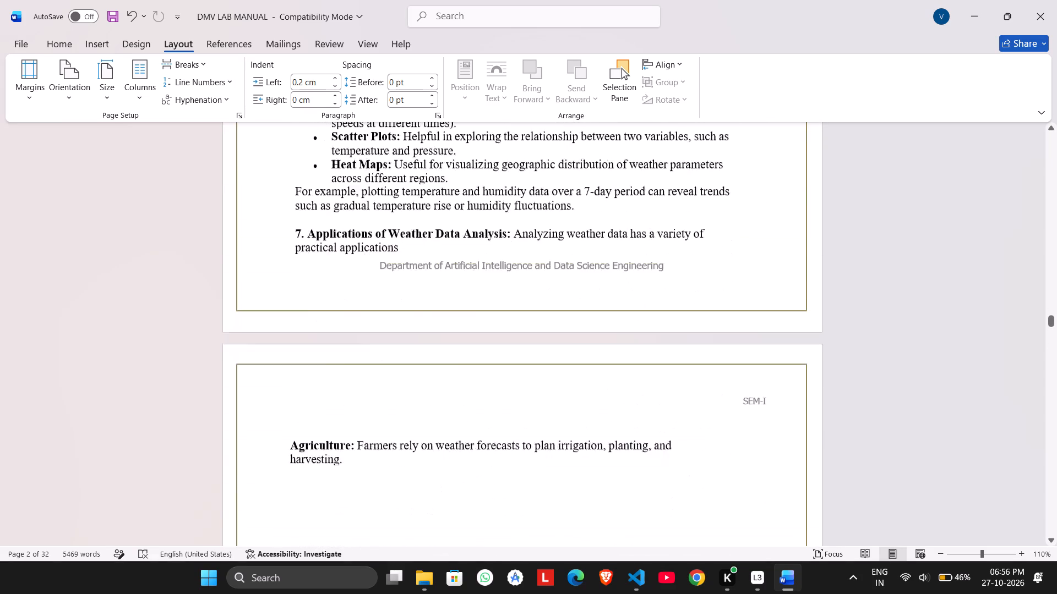
scroll(448, 362, "up", 2)
scroll(448, 362, "down", 1)
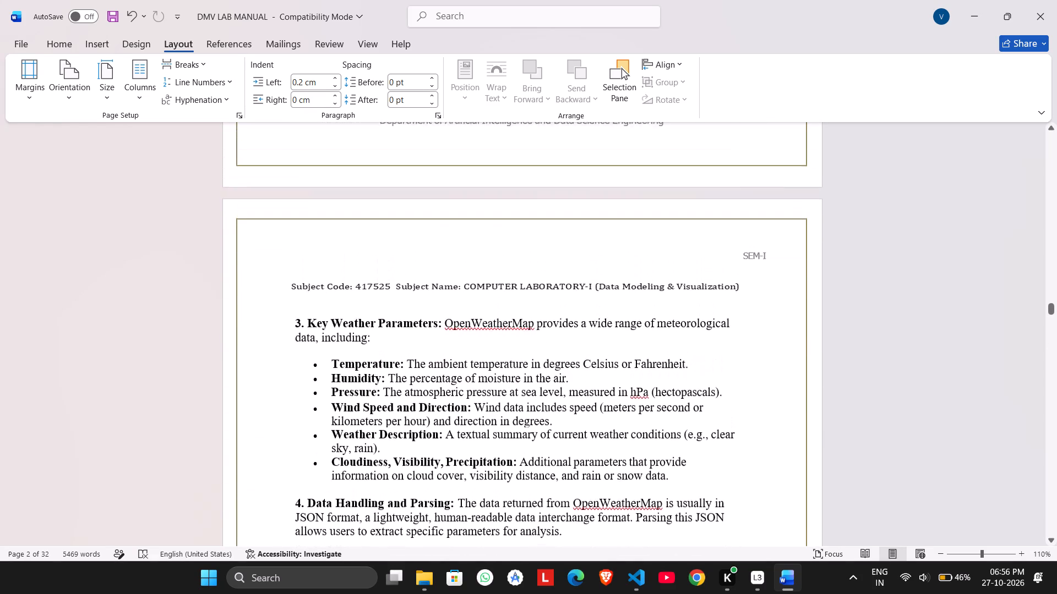
scroll(448, 362, "down", 7)
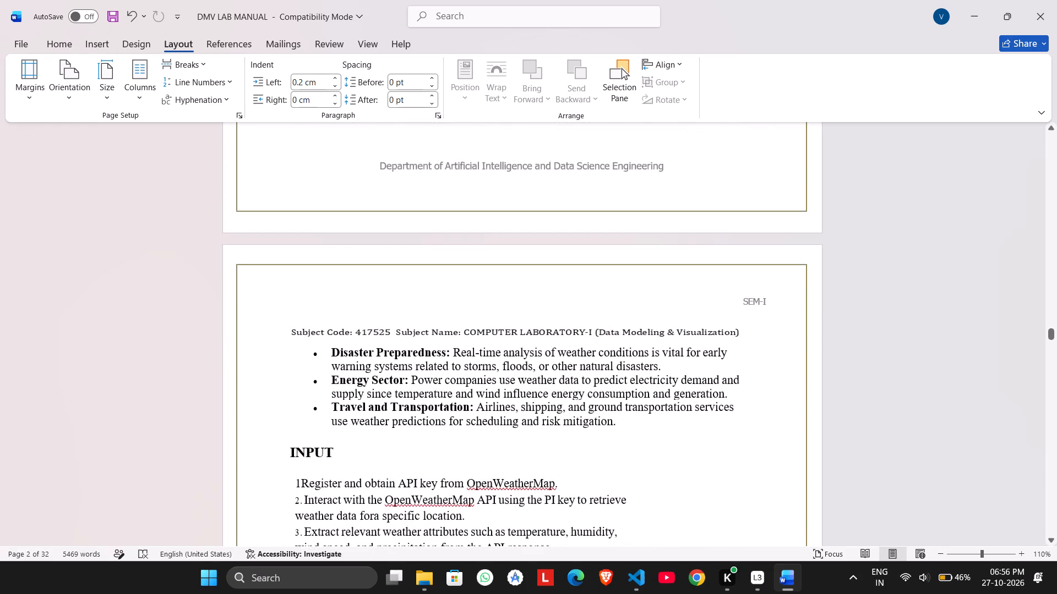
scroll(448, 362, "down", 10)
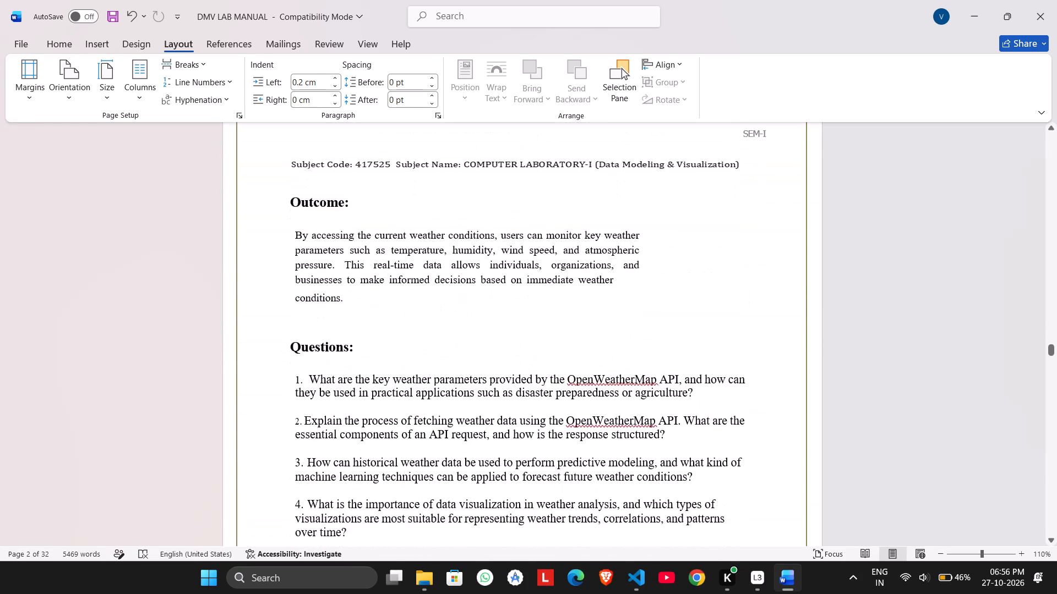
scroll(448, 362, "down", 5)
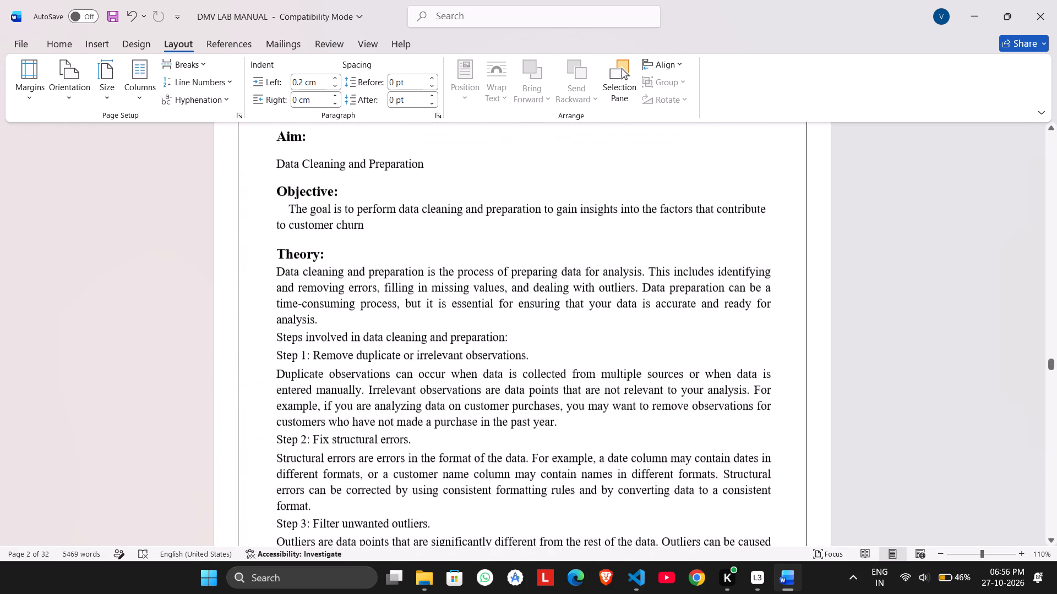
Examine the page layout and text flow through Experiment No. 9 and the data wrangling theory pages.
scroll(448, 362, "down", 1)
scroll(448, 362, "up", 1)
scroll(448, 362, "down", 3)
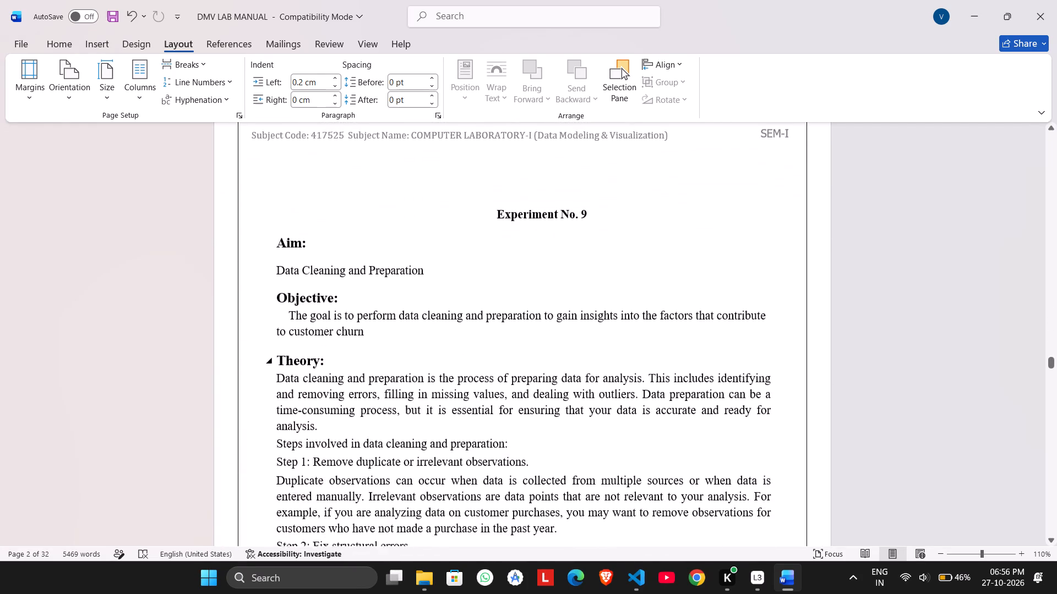
scroll(448, 362, "down", 8)
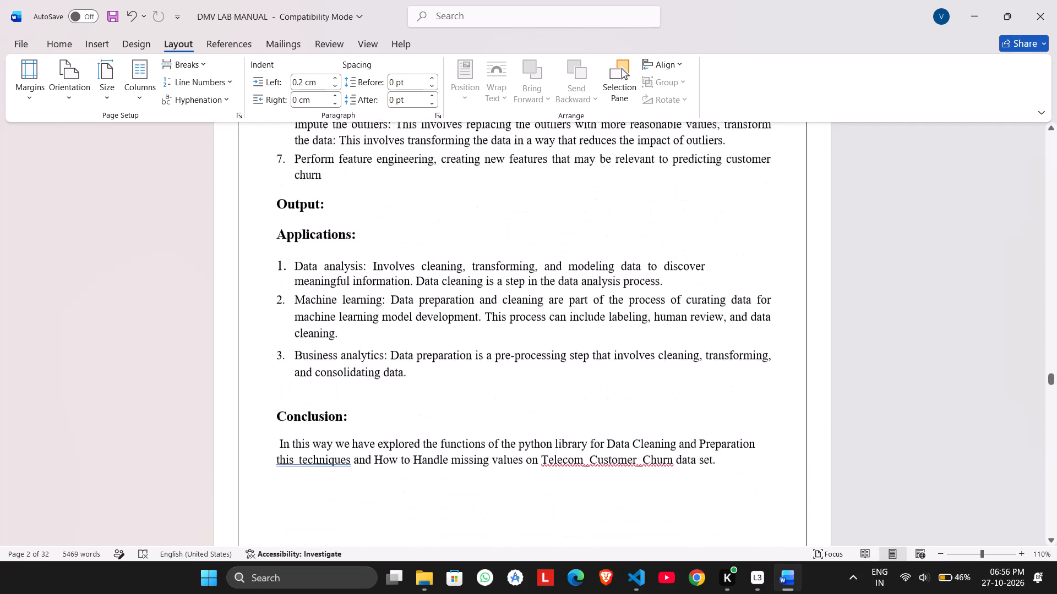
scroll(448, 362, "down", 7)
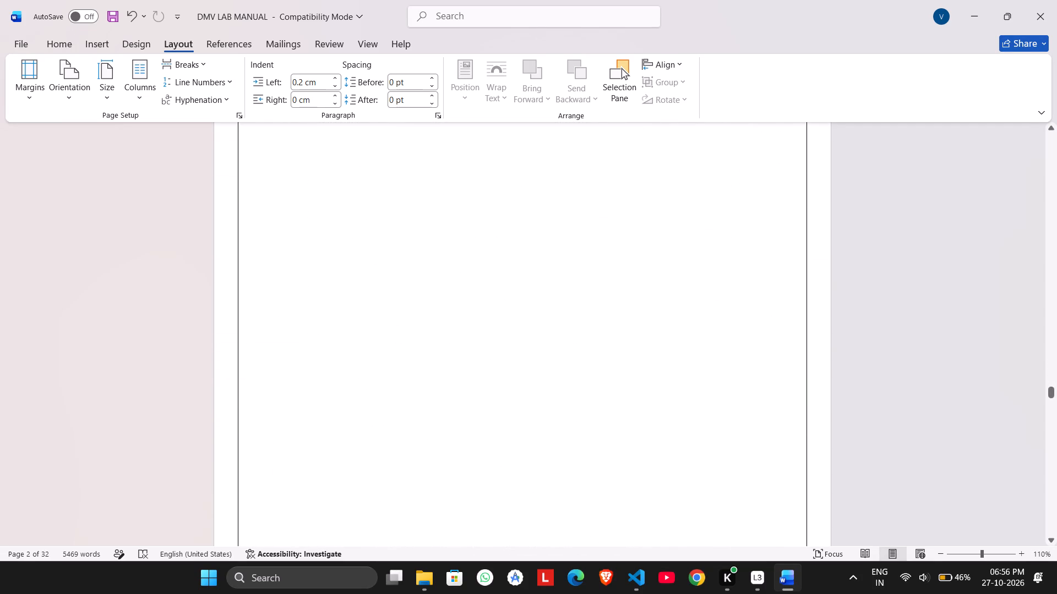
scroll(448, 362, "down", 4)
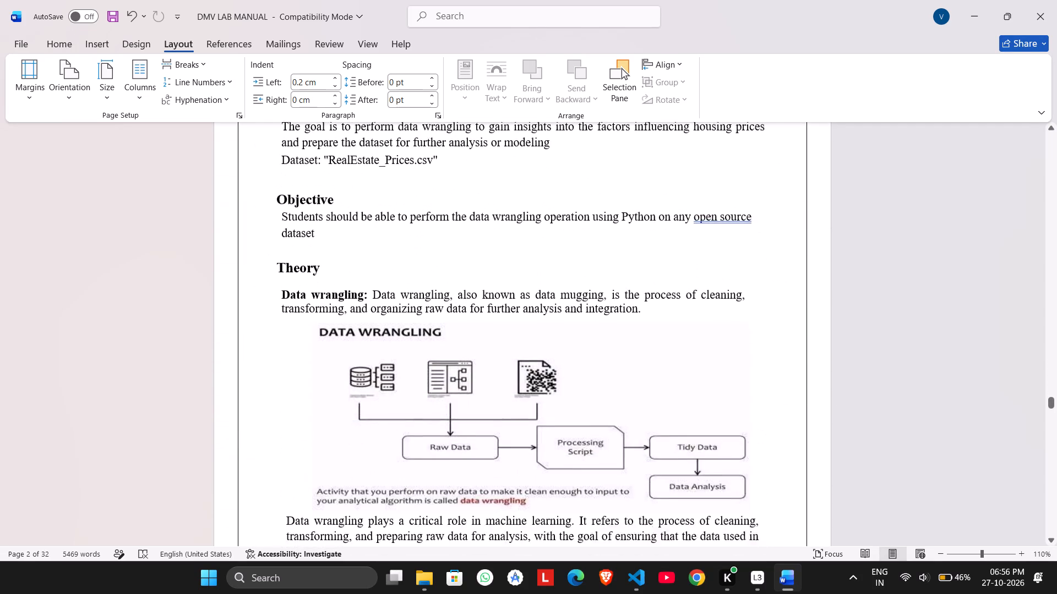
scroll(448, 362, "down", 3)
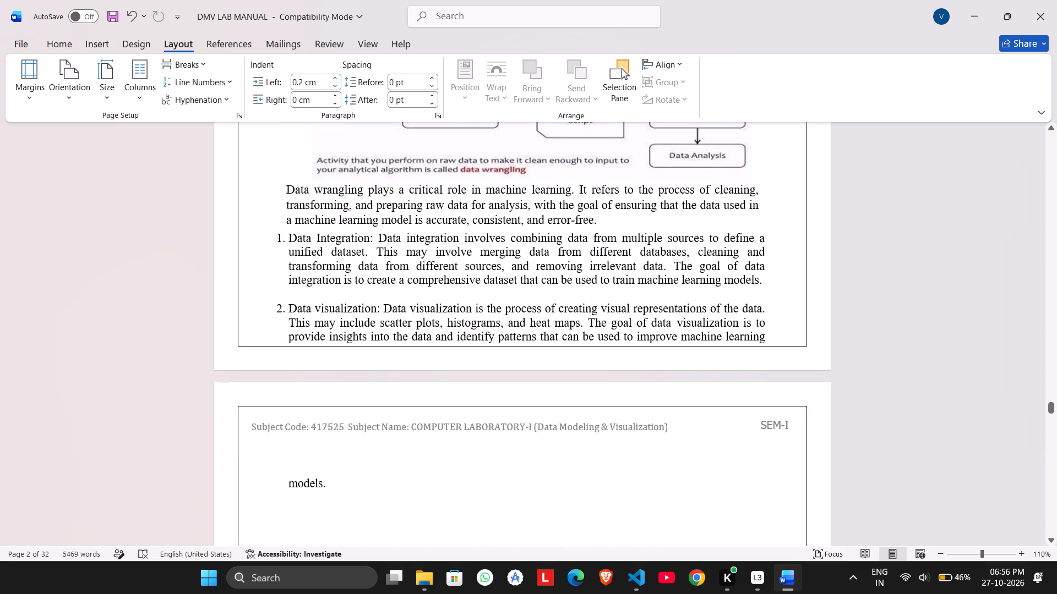
Delete the stray word "models." that spills onto its own page after the Data visualization item in the data wrangling theory.
scroll(448, 362, "down", 1)
left_click(379, 367)
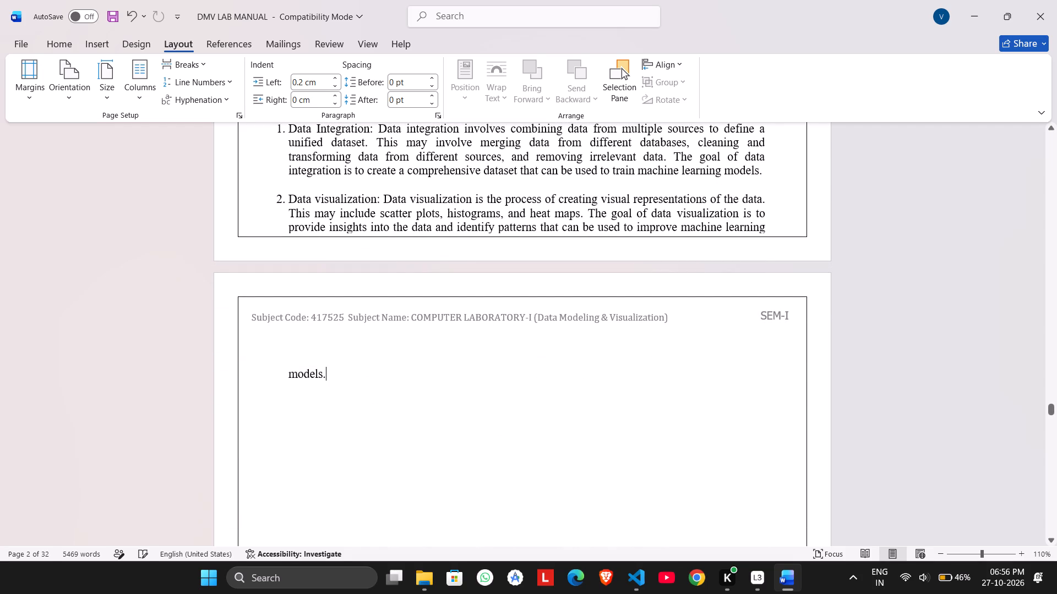
key("BackSpace")
key("BackSpace")
key("BackSpace")
key("BackSpace")
key("BackSpace")
key("BackSpace")
key("BackSpace")
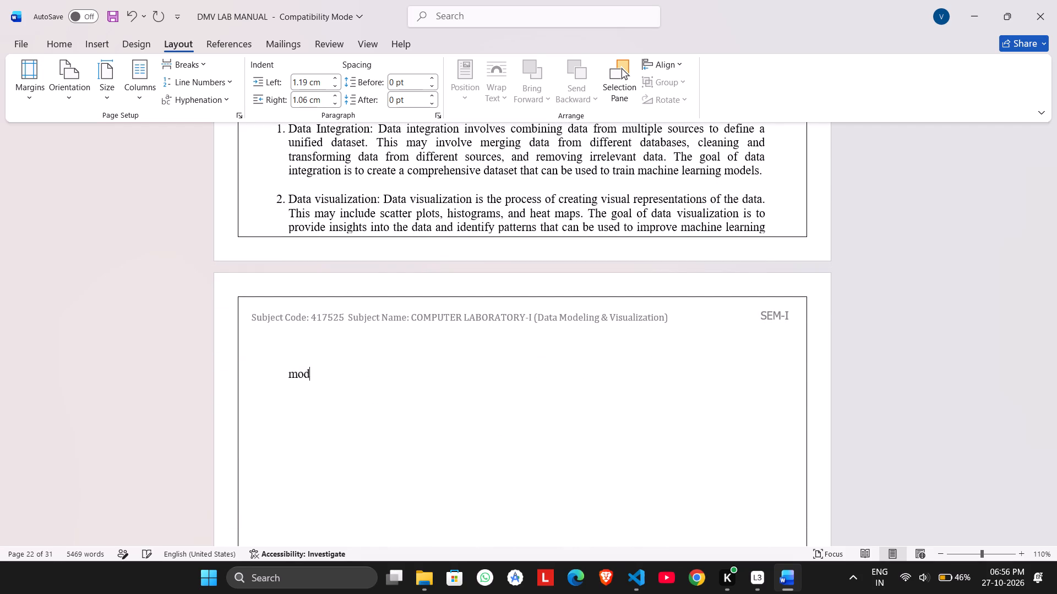
key("BackSpace")
key("BackSpace")
Examine the text flow and page breaks through the rest of the data wrangling experiment and Experiment 11.
scroll(379, 367, "down", 2)
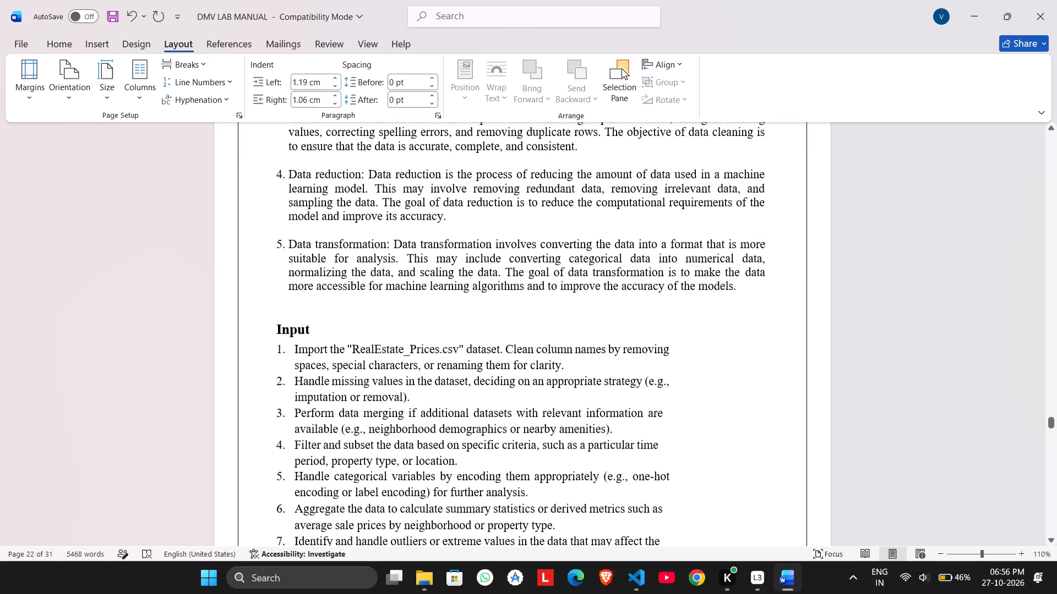
scroll(399, 326, "down", 6)
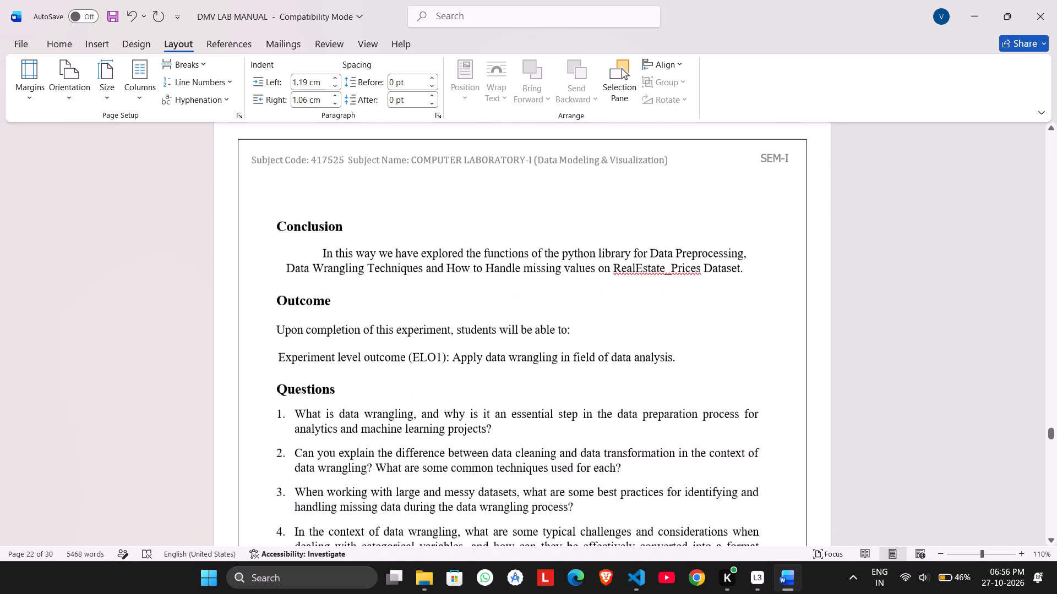
scroll(399, 326, "down", 2)
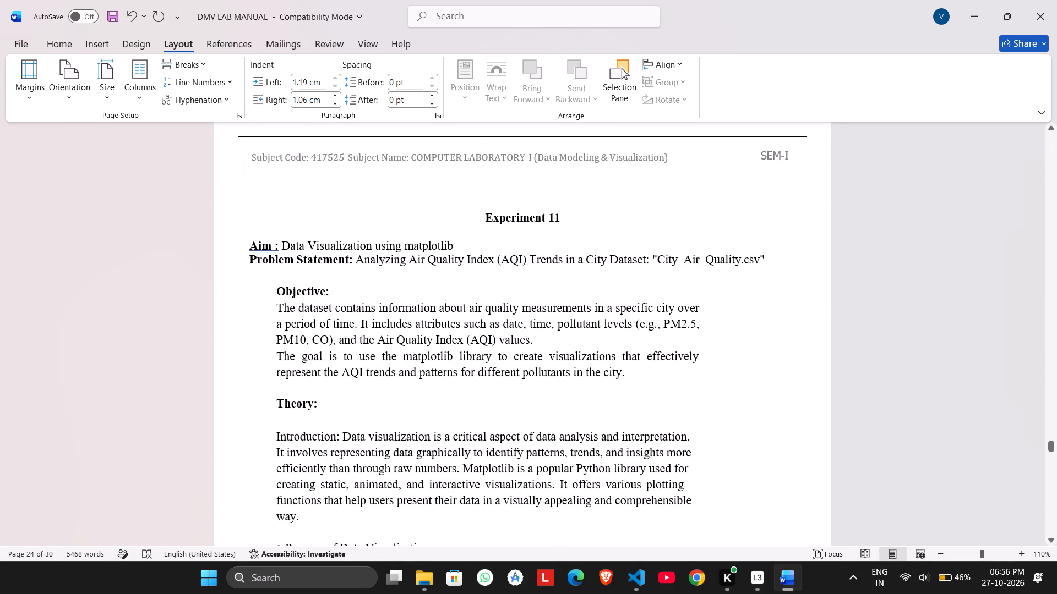
scroll(399, 326, "down", 6)
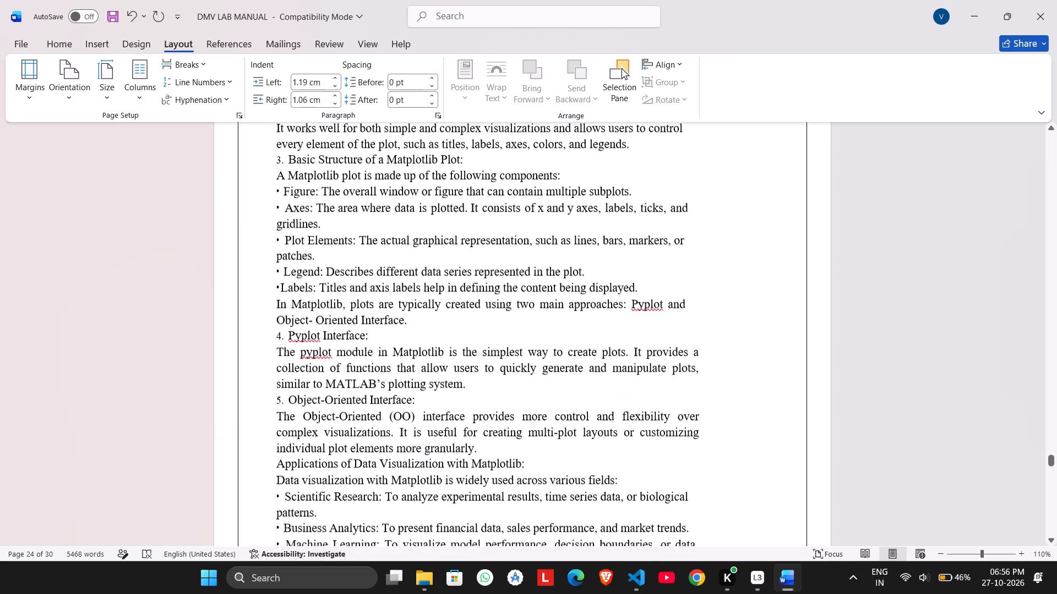
scroll(399, 326, "down", 3)
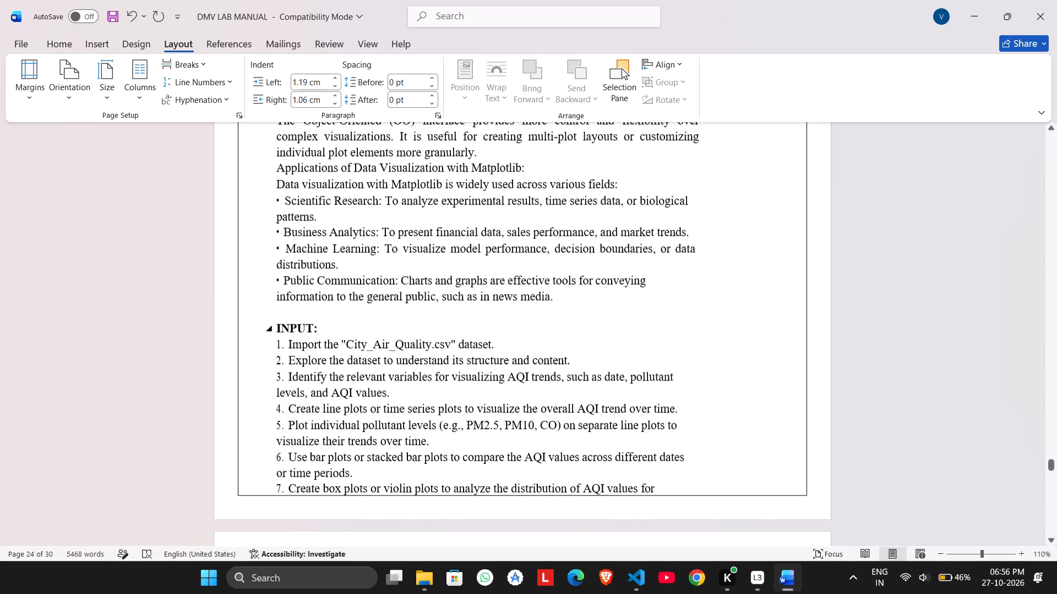
scroll(399, 326, "down", 2)
scroll(399, 326, "up", 1)
scroll(399, 326, "down", 1)
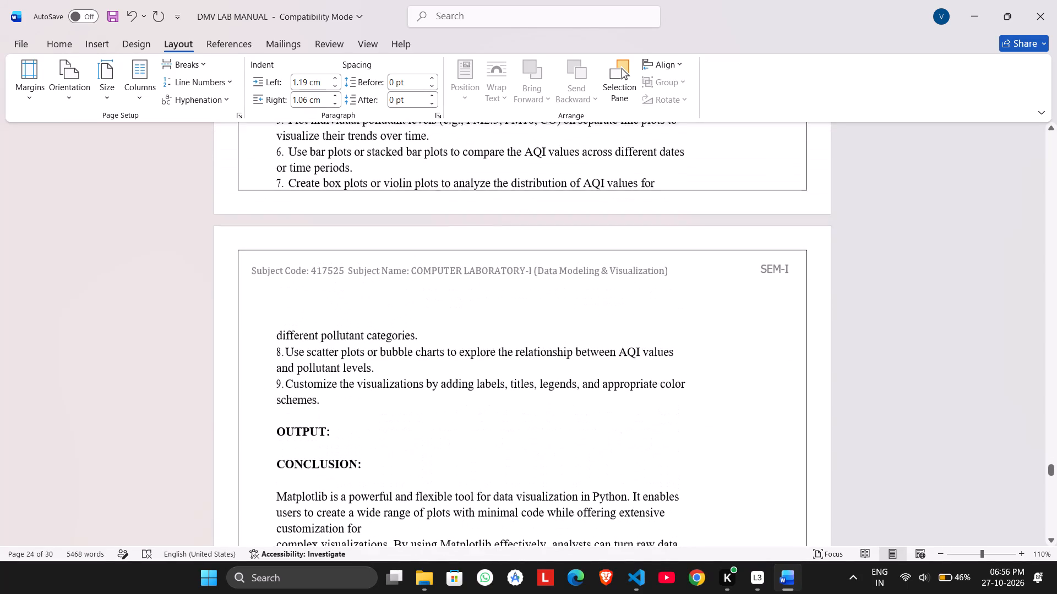
scroll(399, 326, "down", 1)
scroll(399, 326, "up", 5)
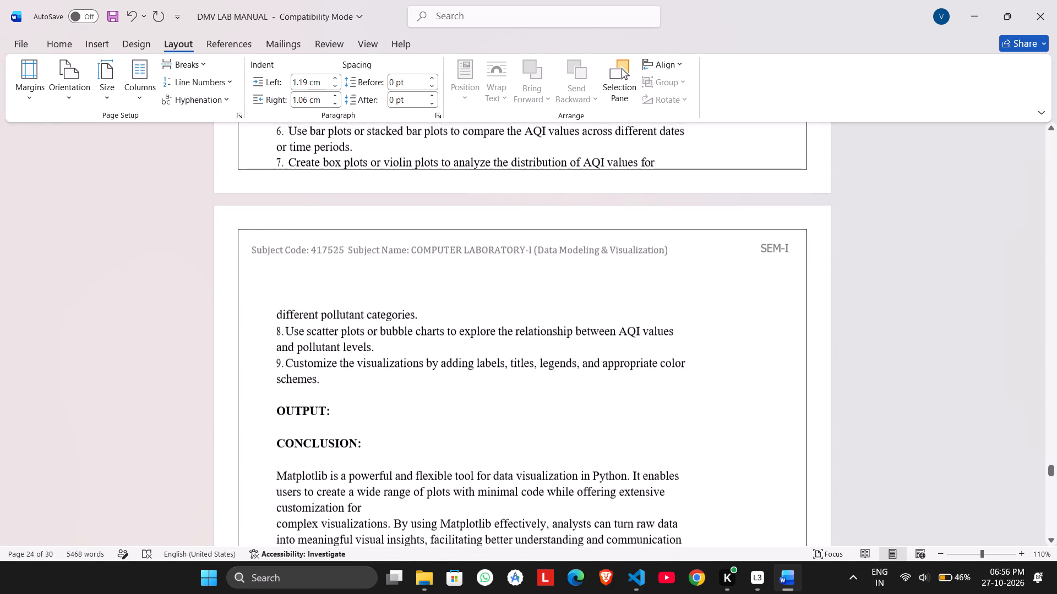
Delete the carried-over line "different pollutant categories." above item 8 of Experiment 11's INPUT list.
scroll(399, 326, "up", 1)
left_click(421, 345)
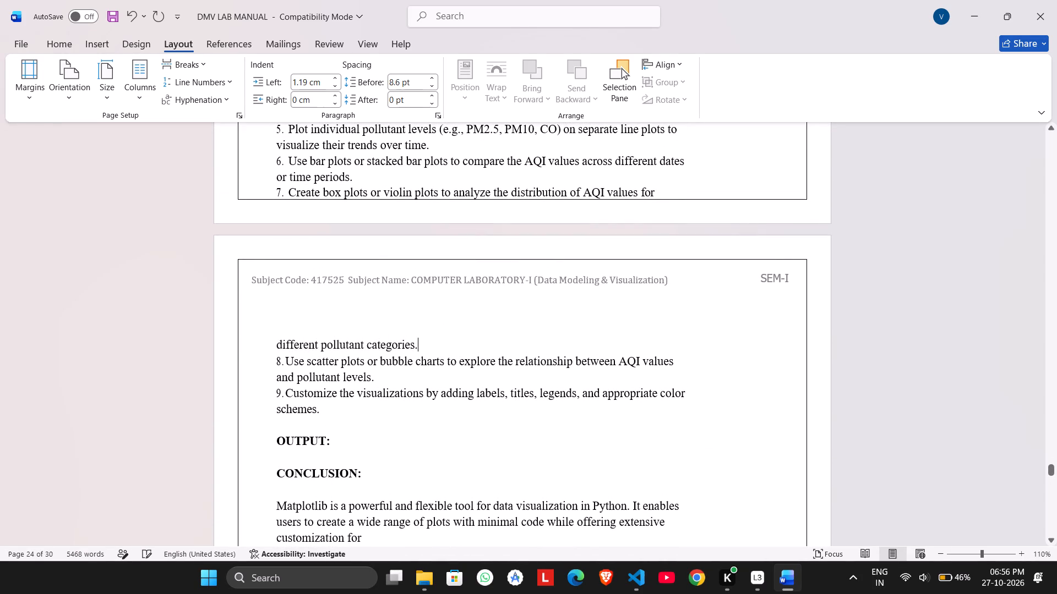
key("BackSpace")
key("BackSpace")
key("BackSpace")
key("BackSpace")
key("BackSpace")
key("BackSpace")
key("BackSpace")
key("BackSpace")
key("BackSpace")
key("BackSpace")
key("BackSpace")
key("BackSpace")
key("BackSpace")
key("BackSpace")
key("BackSpace")
key("BackSpace")
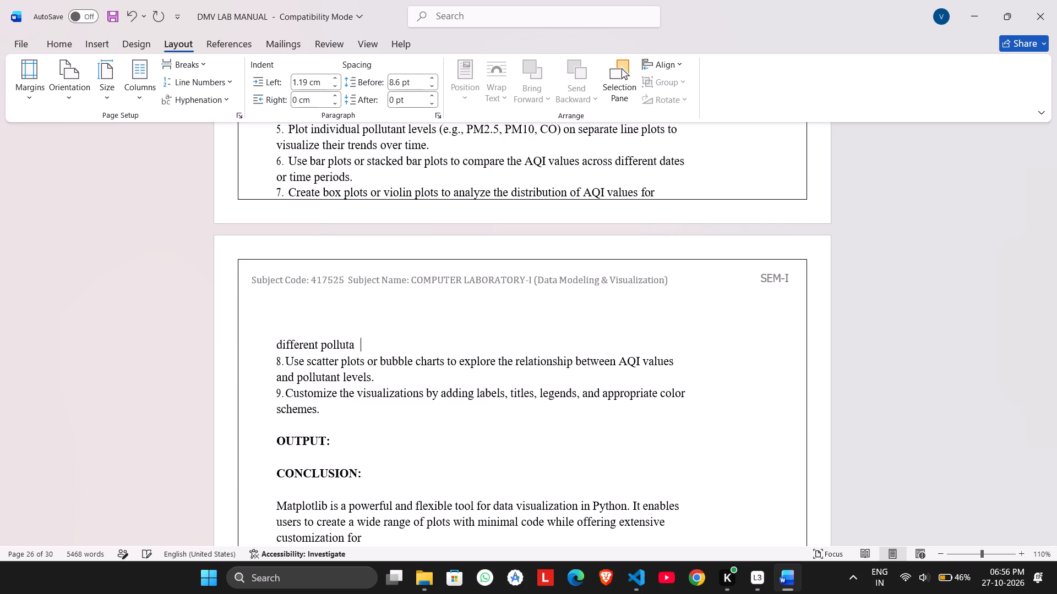
key("BackSpace")
key("BackSpace")
key("BackSpace")
key("BackSpace")
key("BackSpace")
key("BackSpace")
key("BackSpace")
key("BackSpace")
key("BackSpace")
key("BackSpace")
key("BackSpace")
key("BackSpace")
key("BackSpace")
key("BackSpace")
key("BackSpace")
key("BackSpace")
key("BackSpace")
key("BackSpace")
key("BackSpace")
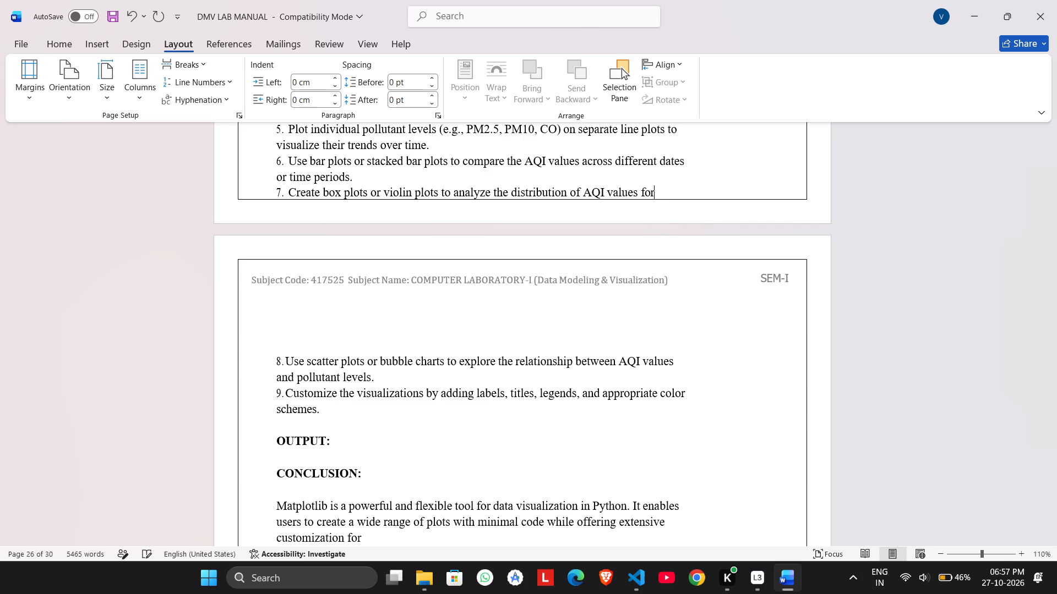
Examine the page breaks and text overflow from Experiment 11's conclusion through Experiments 12 and 13.
scroll(421, 345, "down", 2)
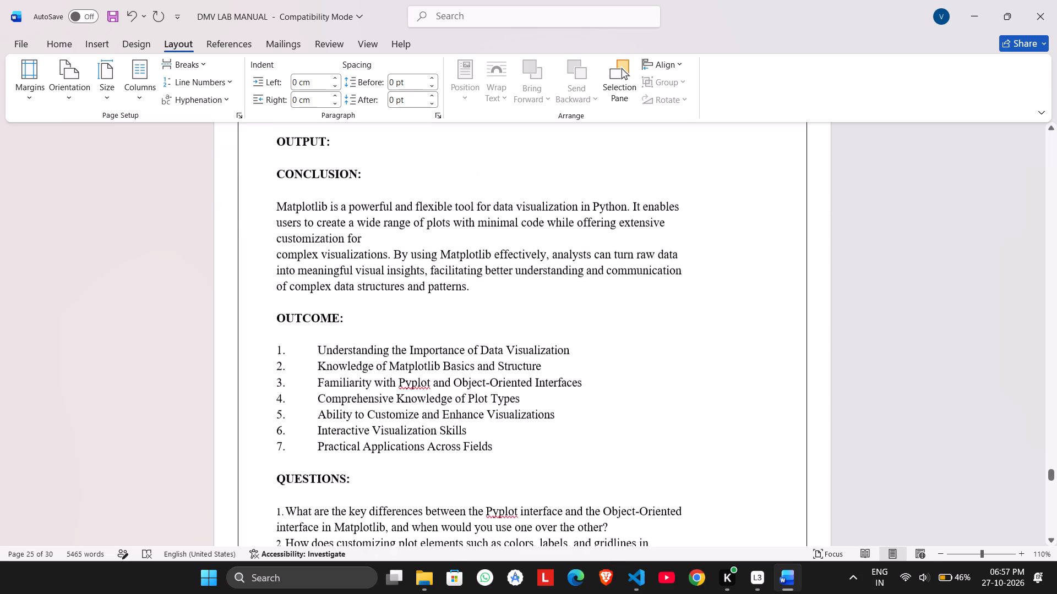
scroll(384, 398, "down", 6)
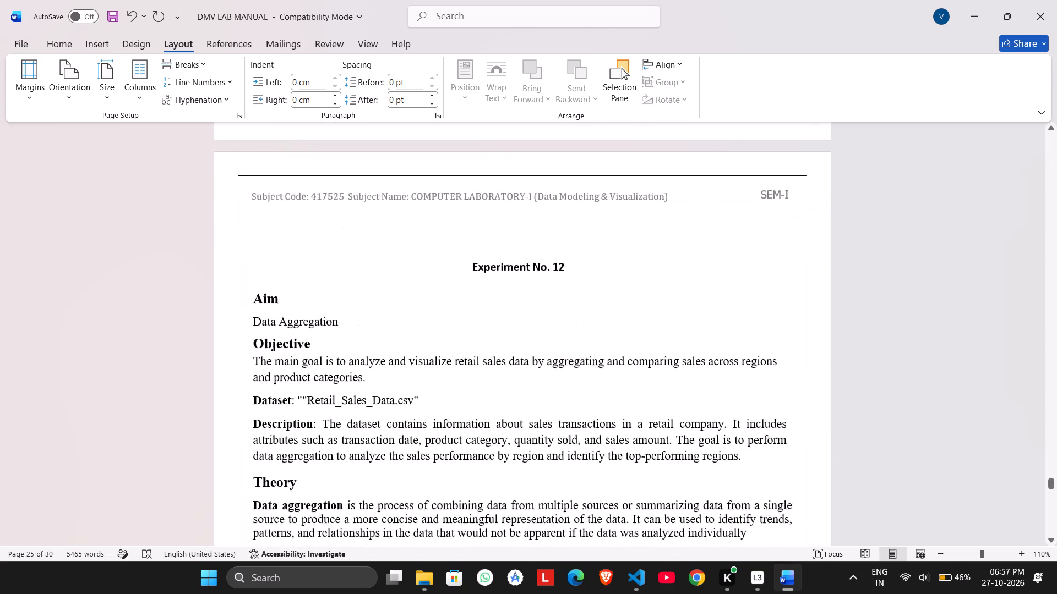
scroll(384, 398, "down", 9)
scroll(384, 398, "up", 1)
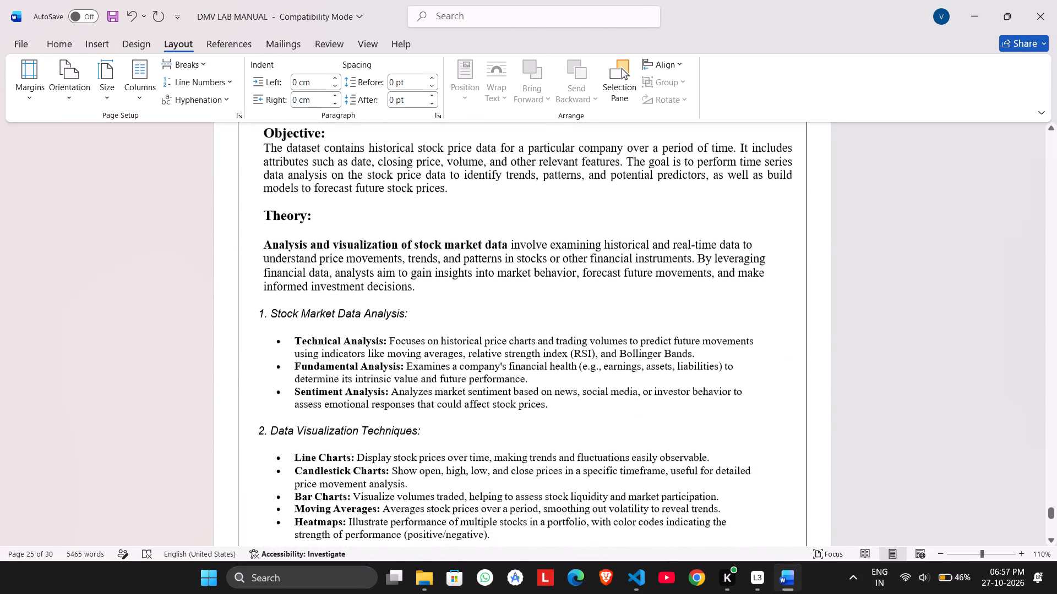
scroll(384, 398, "up", 2)
scroll(384, 398, "down", 3)
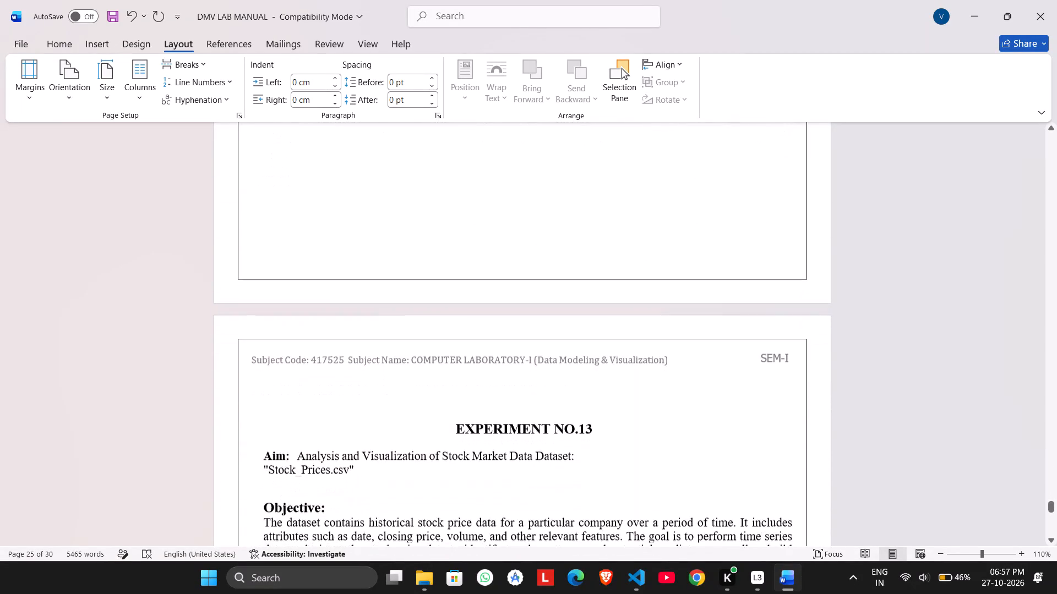
scroll(384, 398, "down", 4)
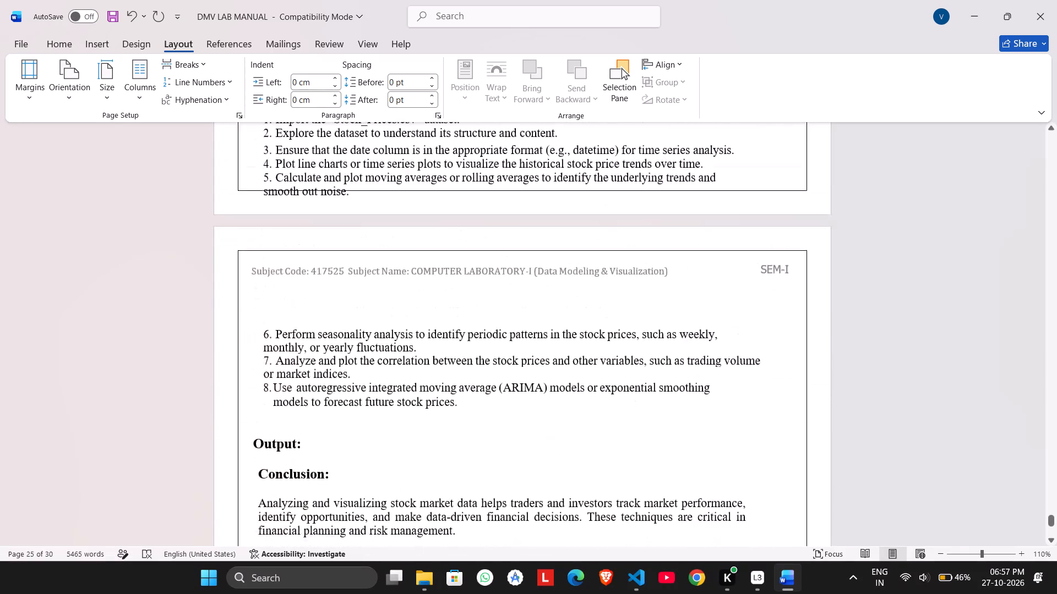
Delete the overflowing words "and smooth out noise" from item 5 of Experiment 13's Input list, keeping the final period.
left_click(347, 225)
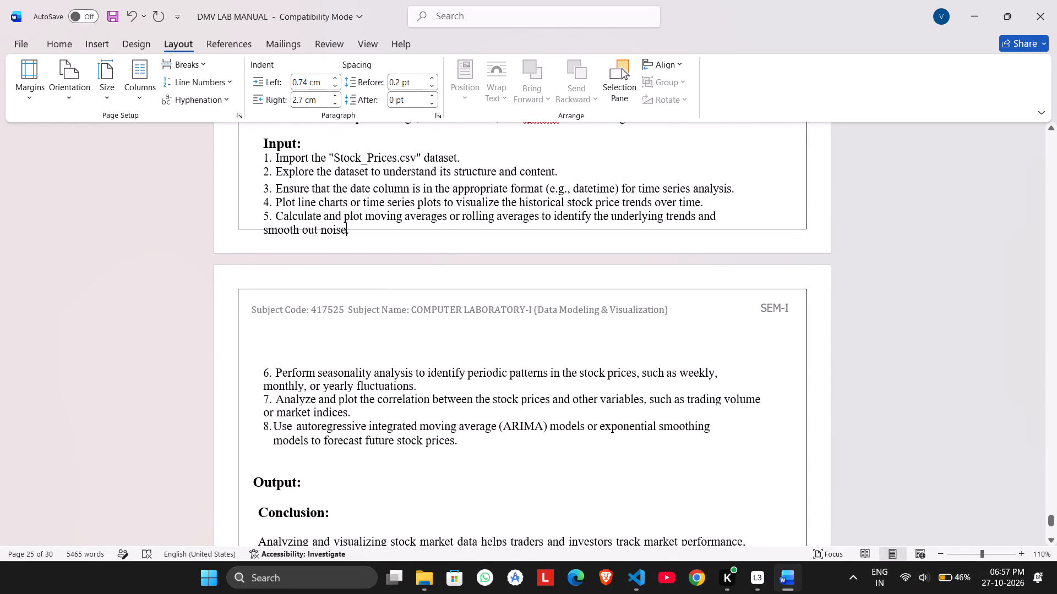
key("BackSpace")
key("BackSpace")
key("BackSpace")
key("BackSpace")
key("BackSpace")
key("BackSpace")
key("BackSpace")
key("BackSpace")
key("BackSpace")
key("BackSpace")
key("BackSpace")
key("BackSpace")
key("BackSpace")
key("BackSpace")
key("BackSpace")
key("BackSpace")
key("BackSpace")
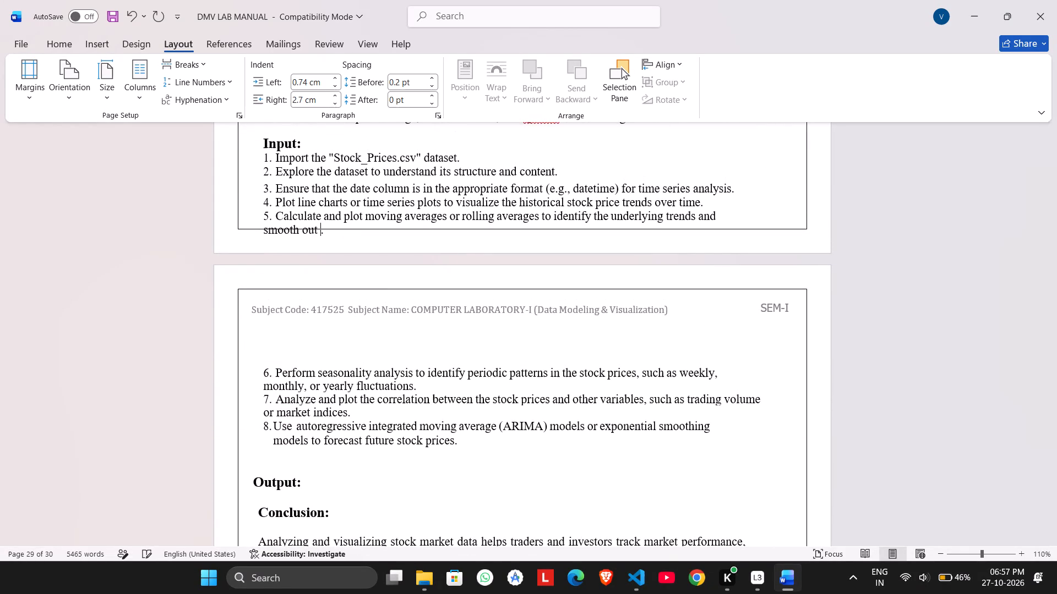
key("BackSpace")
key("BackSpace")
key("BackSpace")
key("BackSpace")
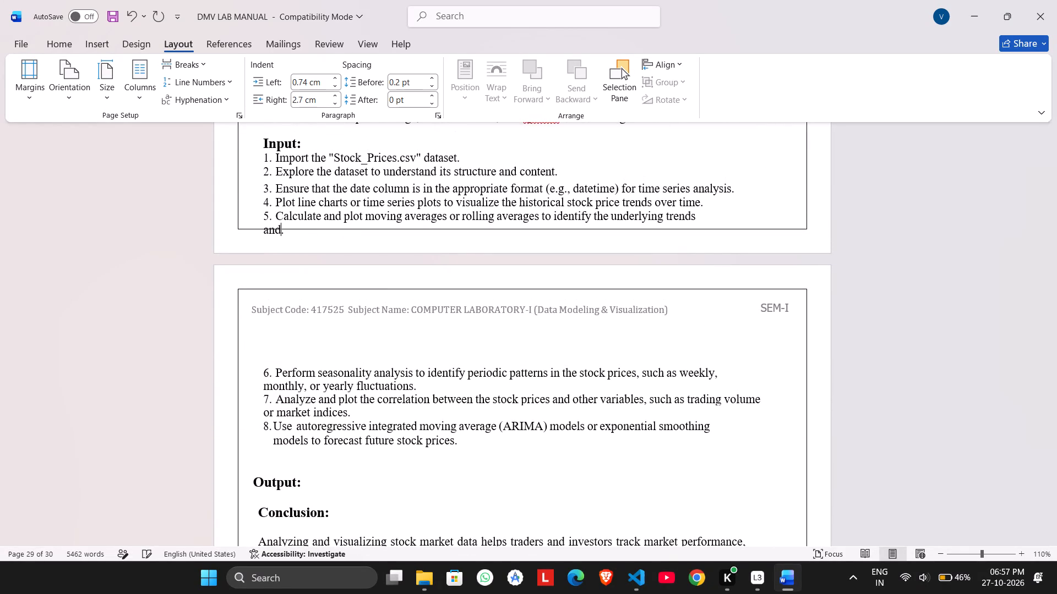
key("BackSpace")
key("BackSpace")
key("BackSpace")
Examine the page breaks and text flow across Experiment 13 through the end of the manual.
scroll(347, 225, "down", 2)
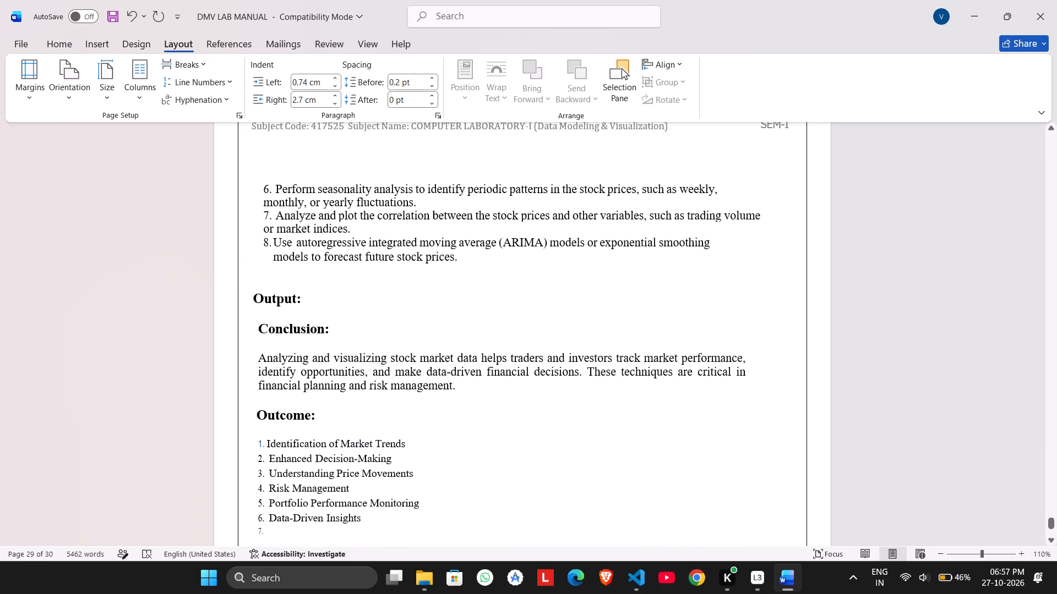
scroll(347, 225, "down", 4)
scroll(279, 325, "down", 5)
scroll(419, 300, "up", 6)
scroll(419, 300, "up", 20)
scroll(419, 300, "up", 20)
scroll(419, 300, "up", 16)
scroll(419, 300, "down", 2)
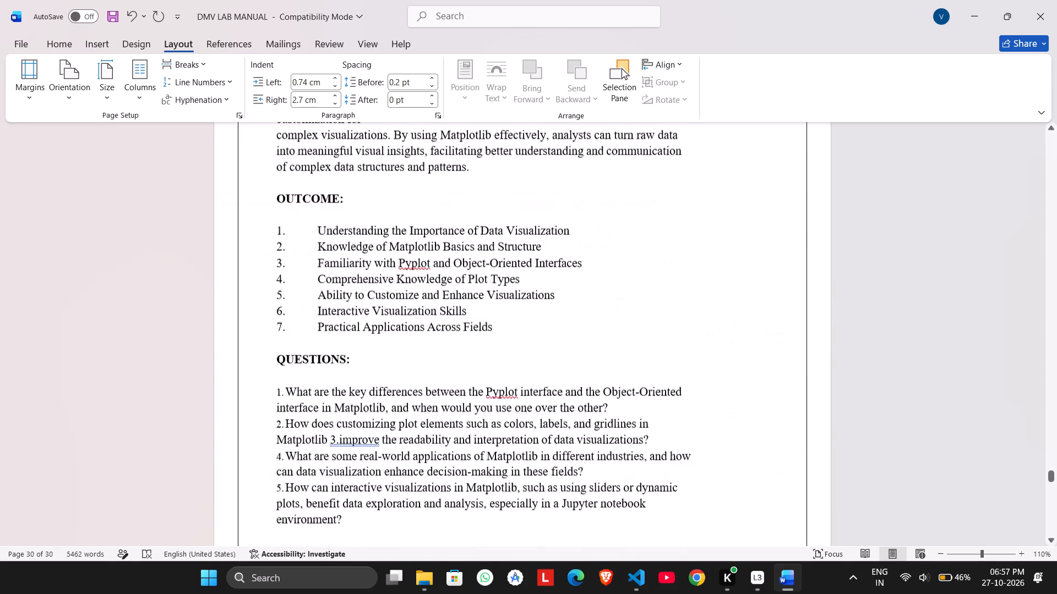
scroll(419, 300, "down", 20)
scroll(419, 300, "down", 19)
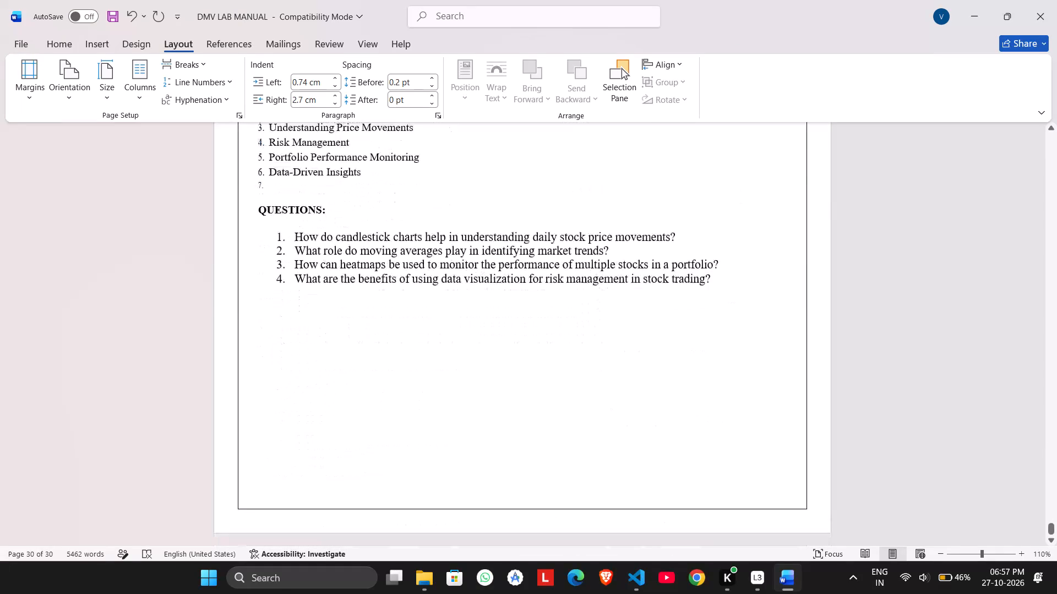
scroll(419, 300, "up", 5)
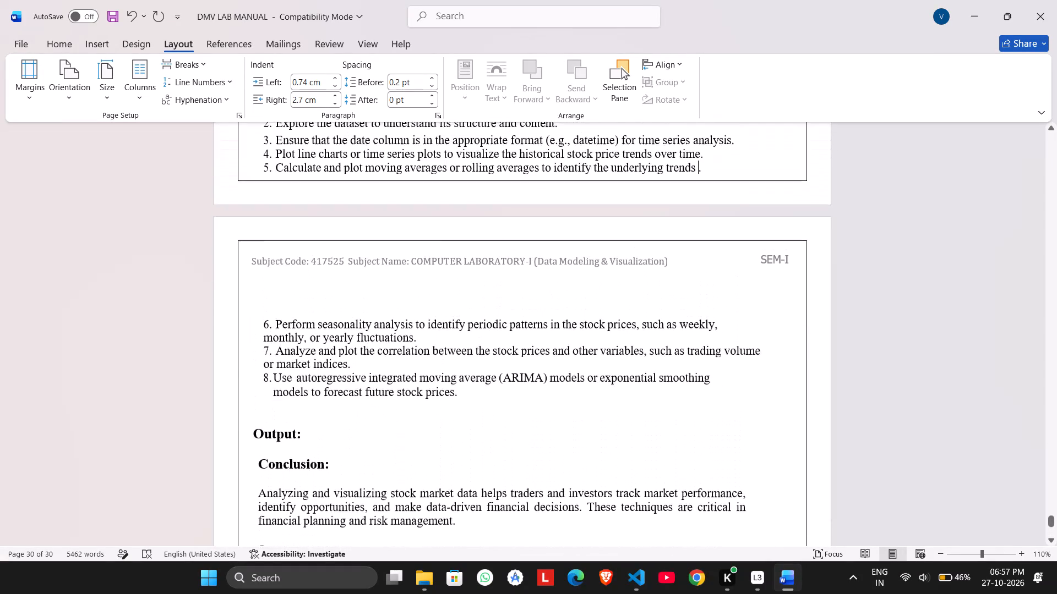
scroll(419, 300, "up", 5)
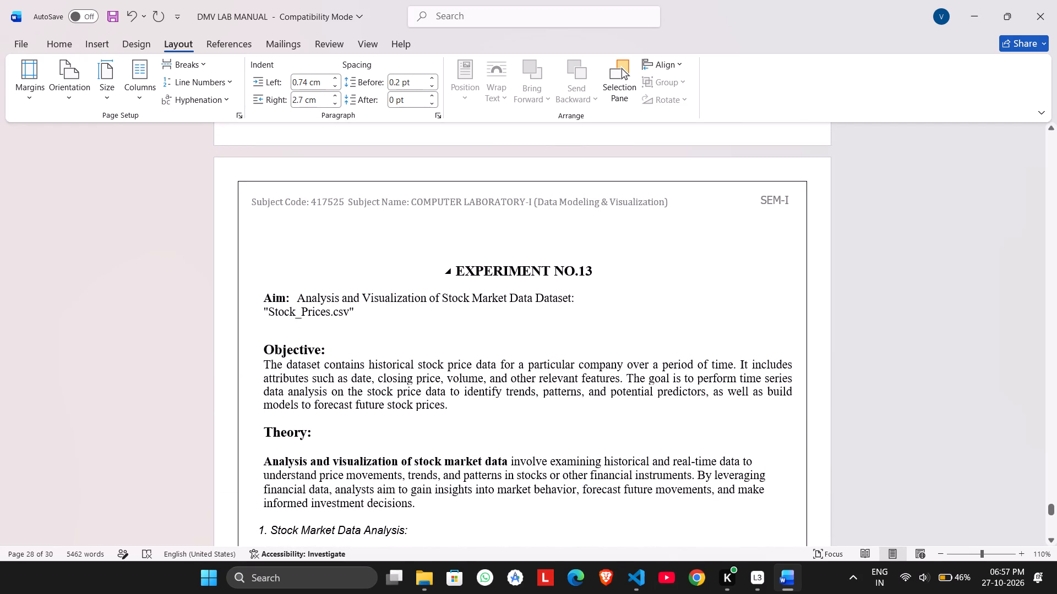
Save the DMV LAB MANUAL document.
left_click(30, 46)
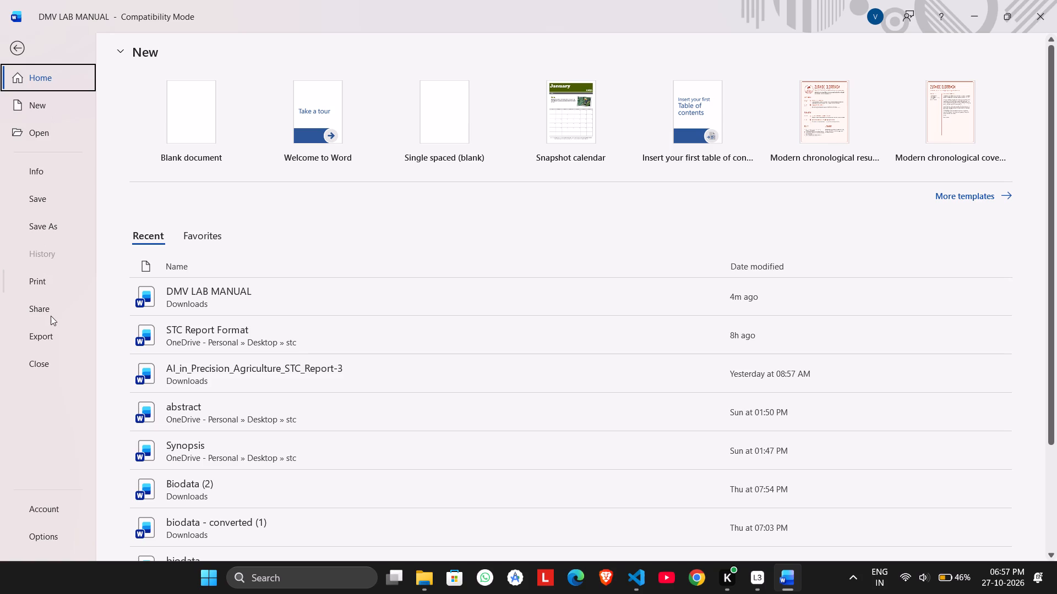
left_click(59, 199)
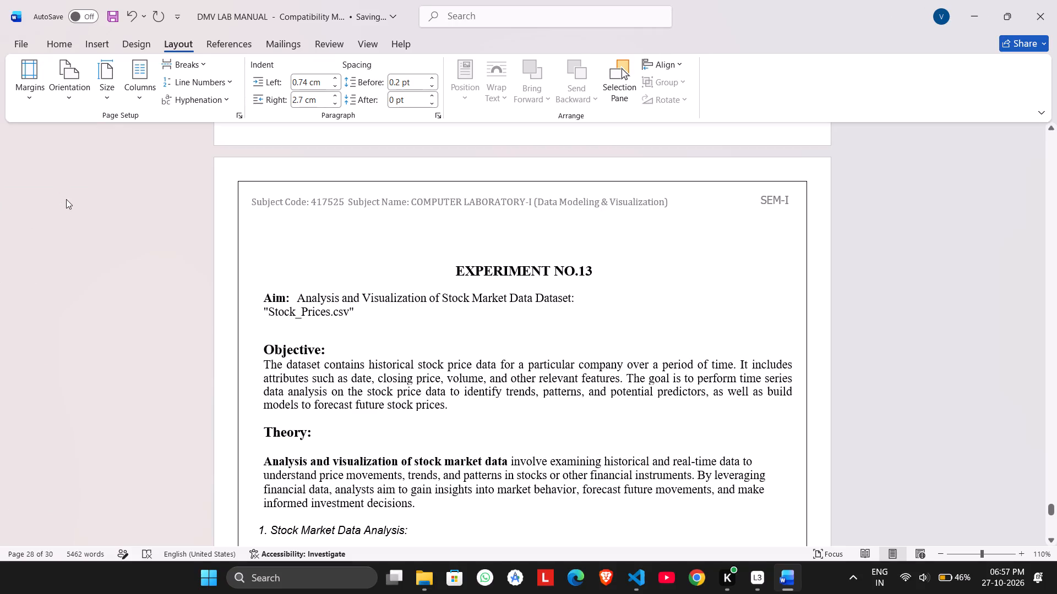
Save a PDF copy of the manual as DMV LAB MANUAL in Downloads, replacing the existing PDF.
left_click(19, 44)
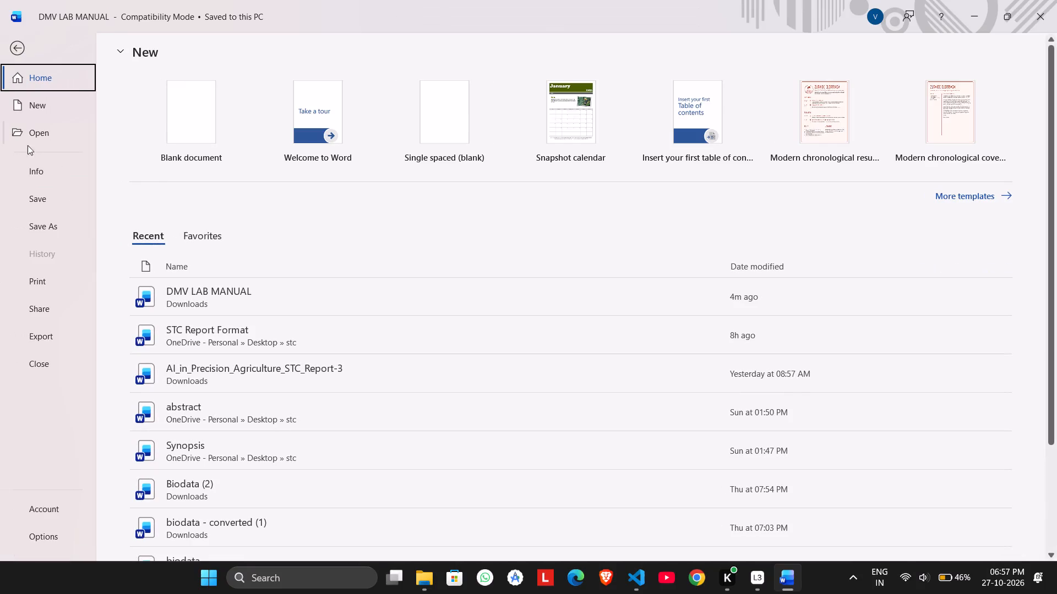
left_click(43, 221)
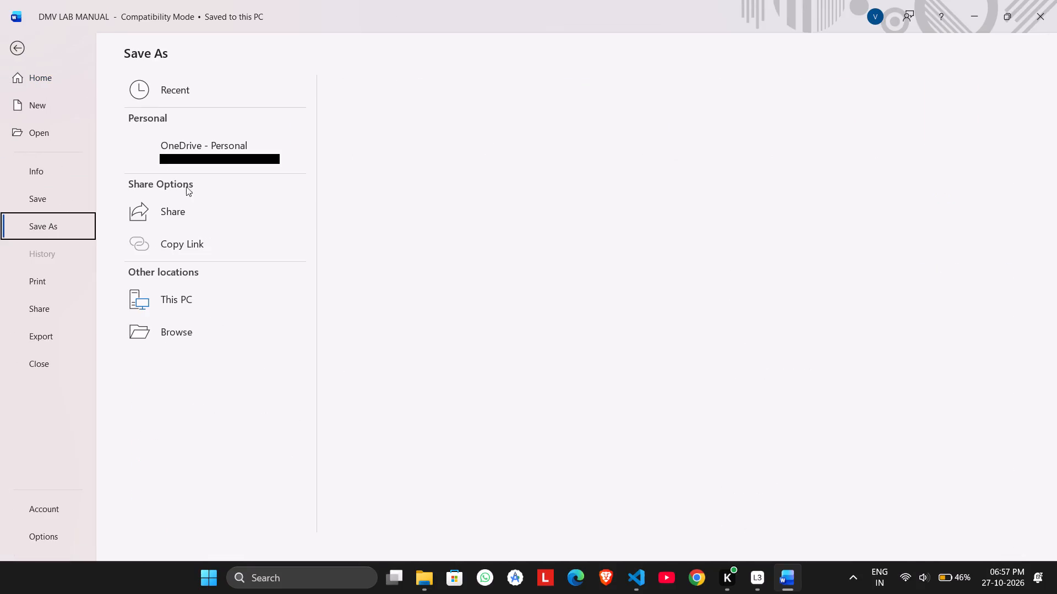
left_click(183, 295)
double_click(183, 295)
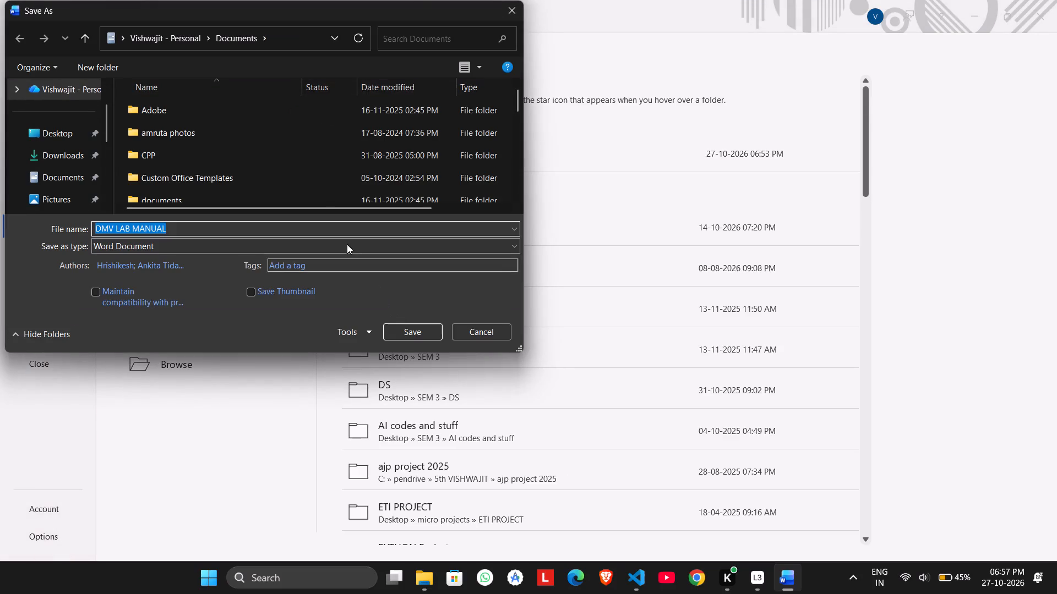
left_click(75, 156)
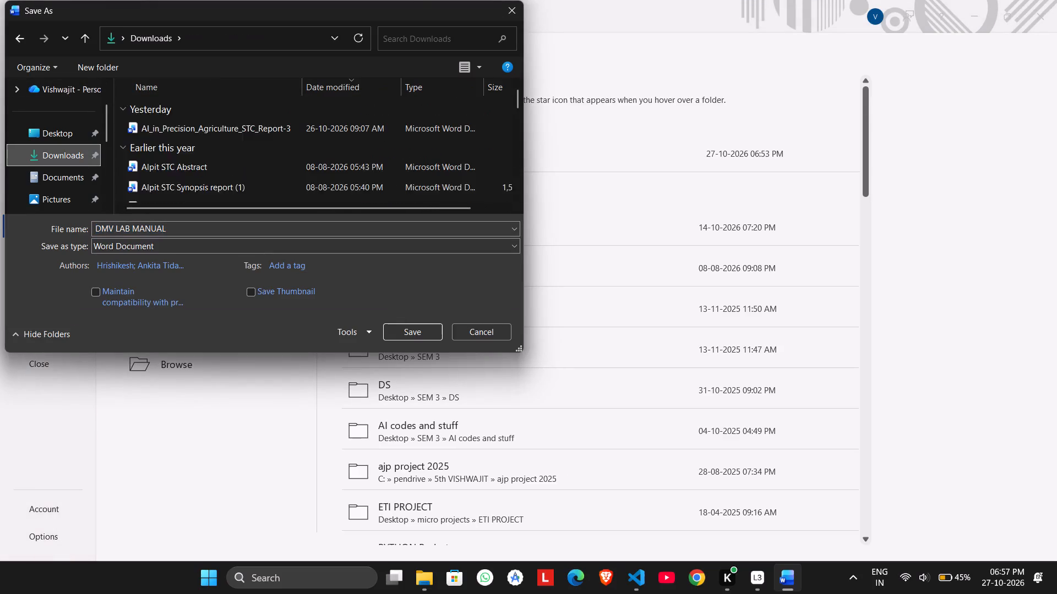
left_click(156, 243)
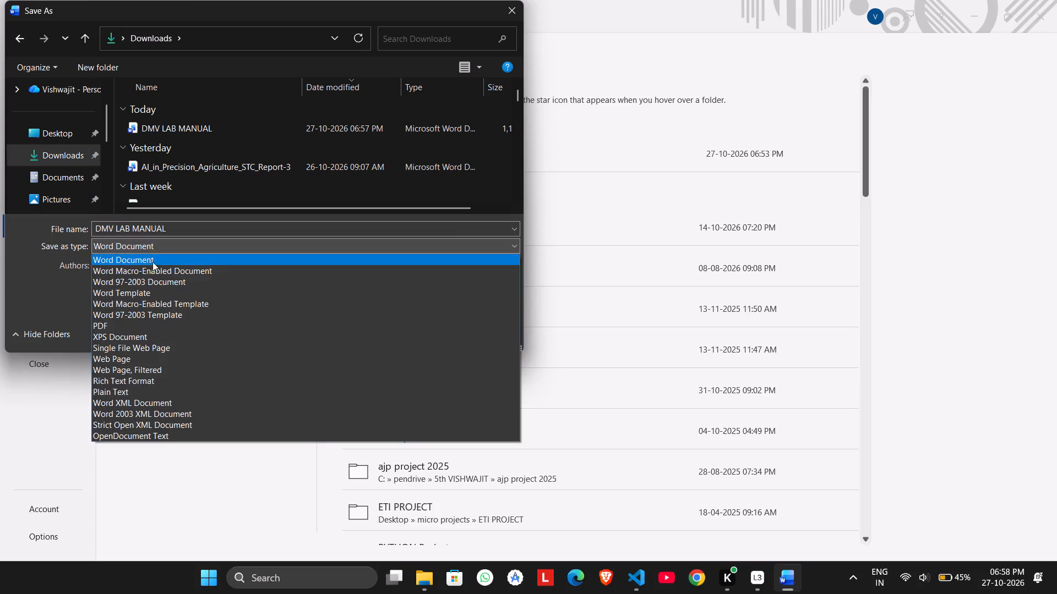
left_click(145, 326)
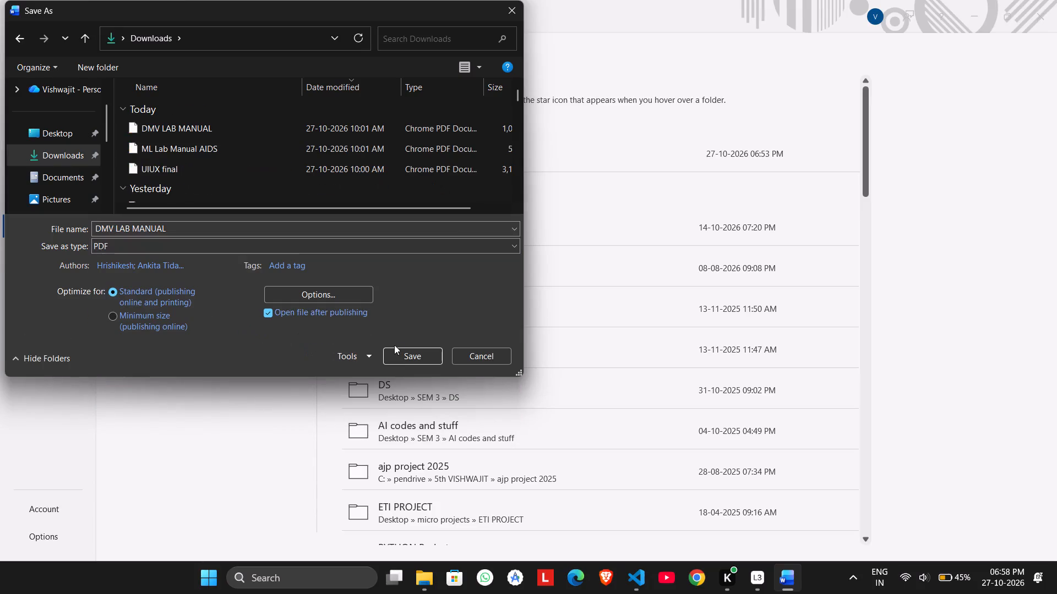
left_click(401, 353)
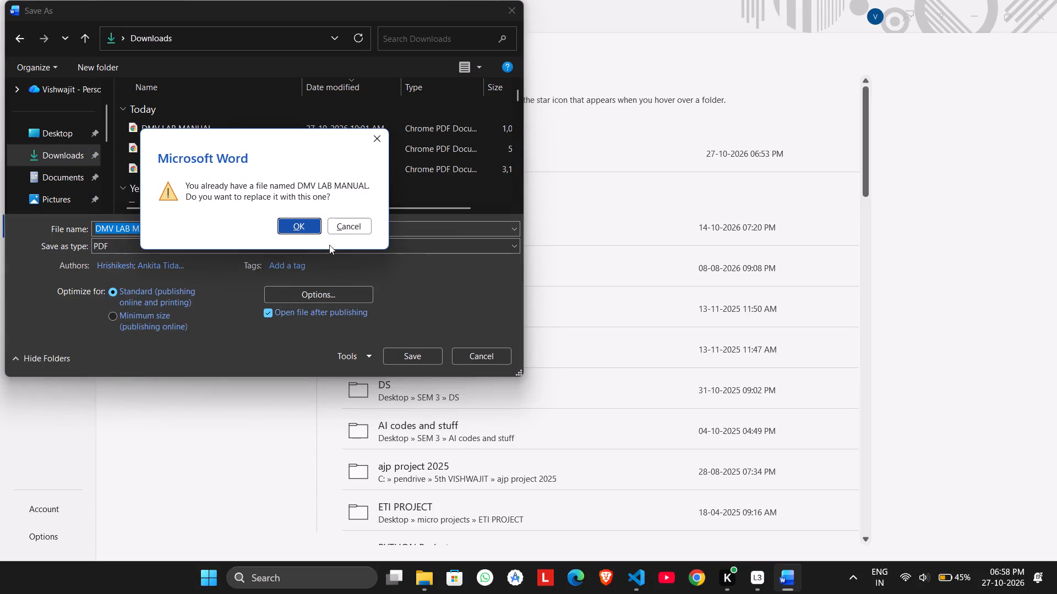
left_click(303, 227)
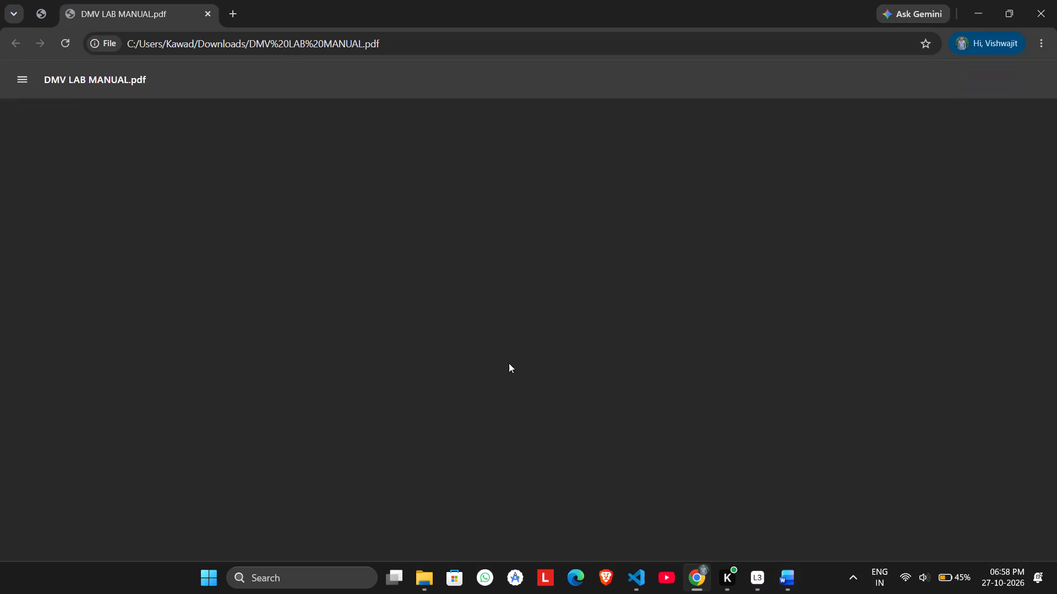
Review the pages of the exported DMV LAB MANUAL PDF in Chrome through to the last page.
scroll(529, 285, "down", 3)
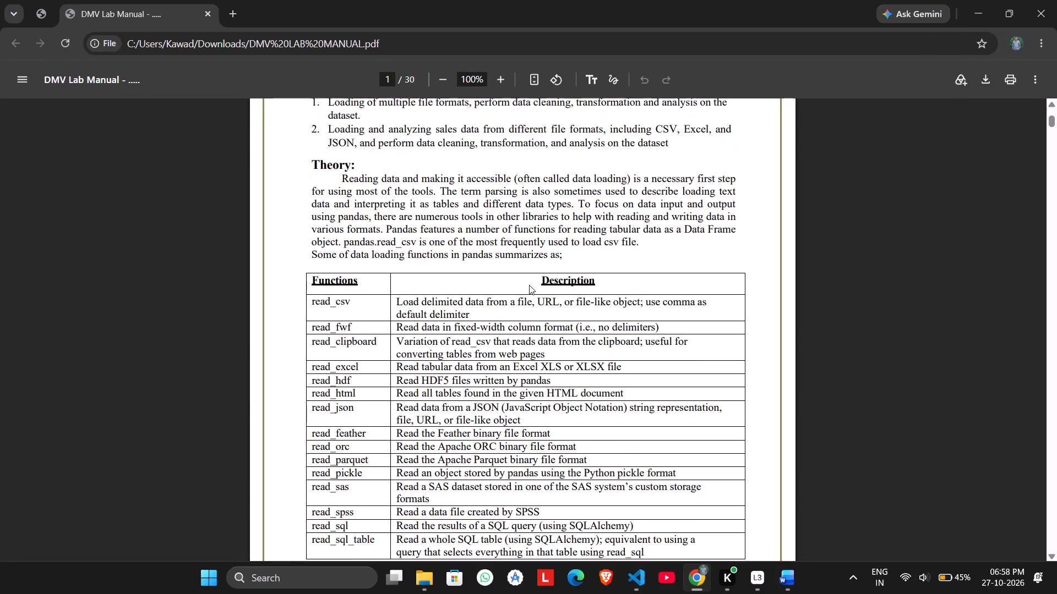
scroll(529, 285, "down", 12)
scroll(529, 285, "down", 10)
scroll(529, 285, "down", 11)
scroll(529, 285, "down", 10)
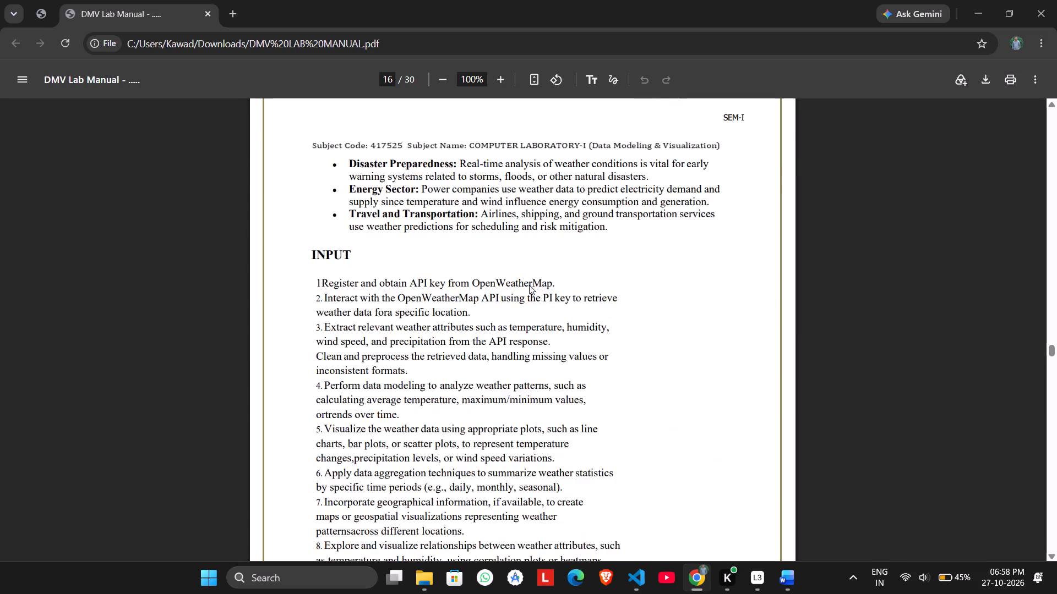
scroll(529, 285, "down", 11)
scroll(529, 285, "down", 11)
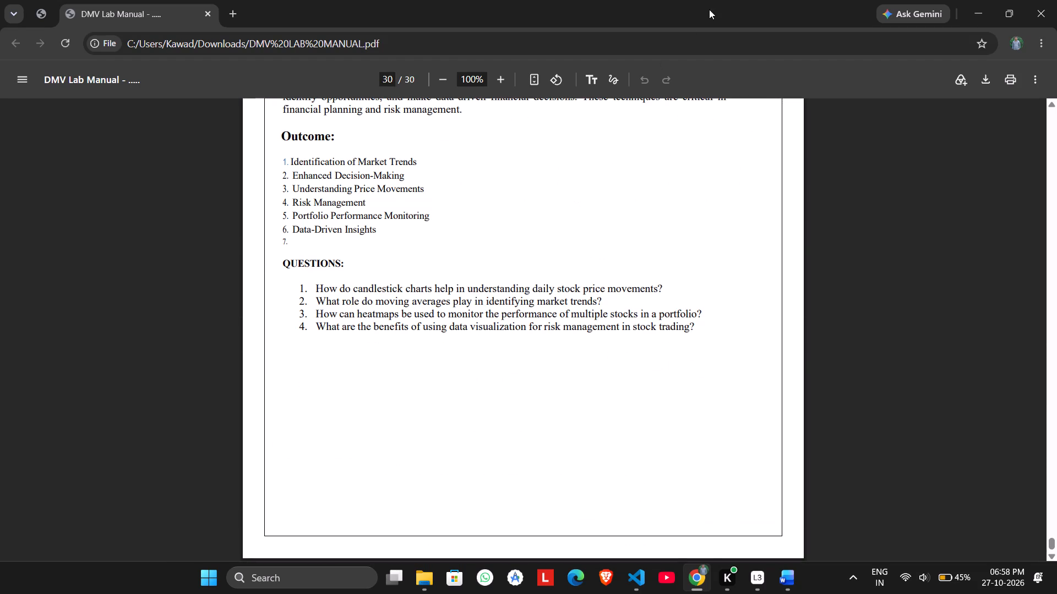
left_click(973, 0)
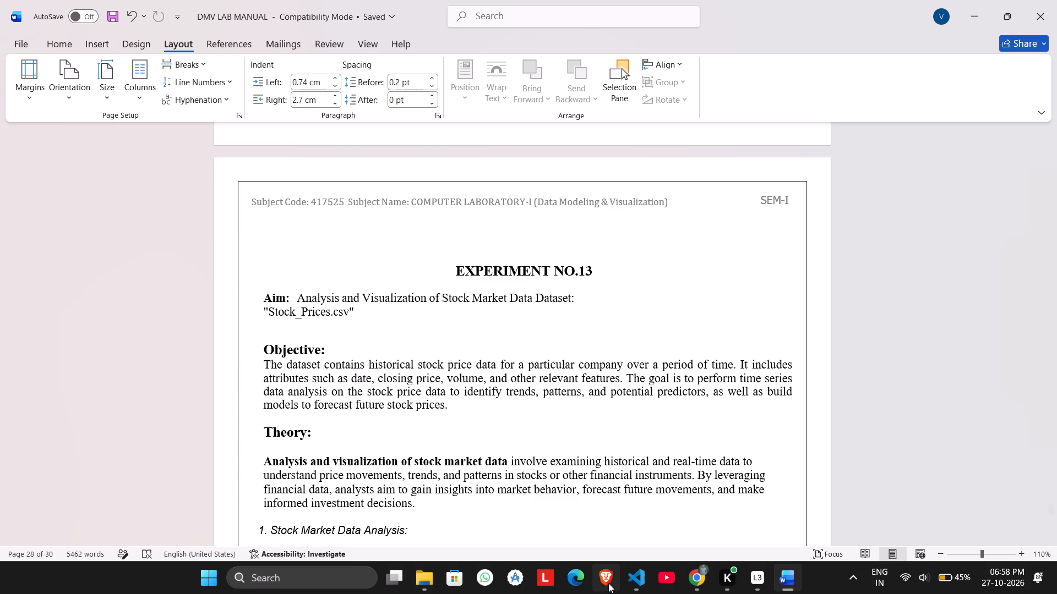
Switch to Chrome, search the web for "pdf to word" in a new tab and open iLovePDF's PDF to Word converter.
left_click(695, 584)
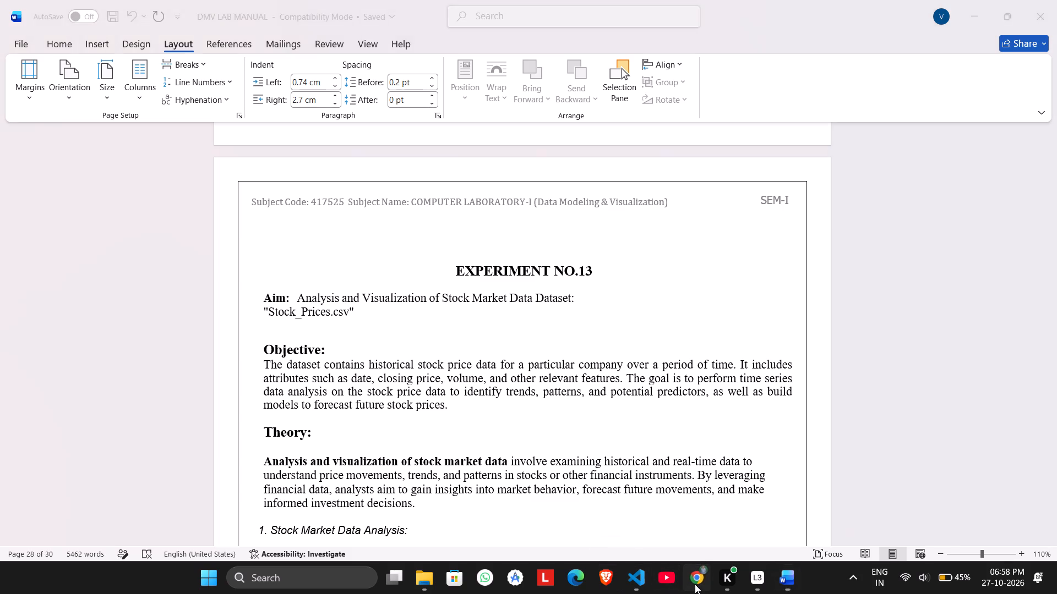
left_click(232, 3)
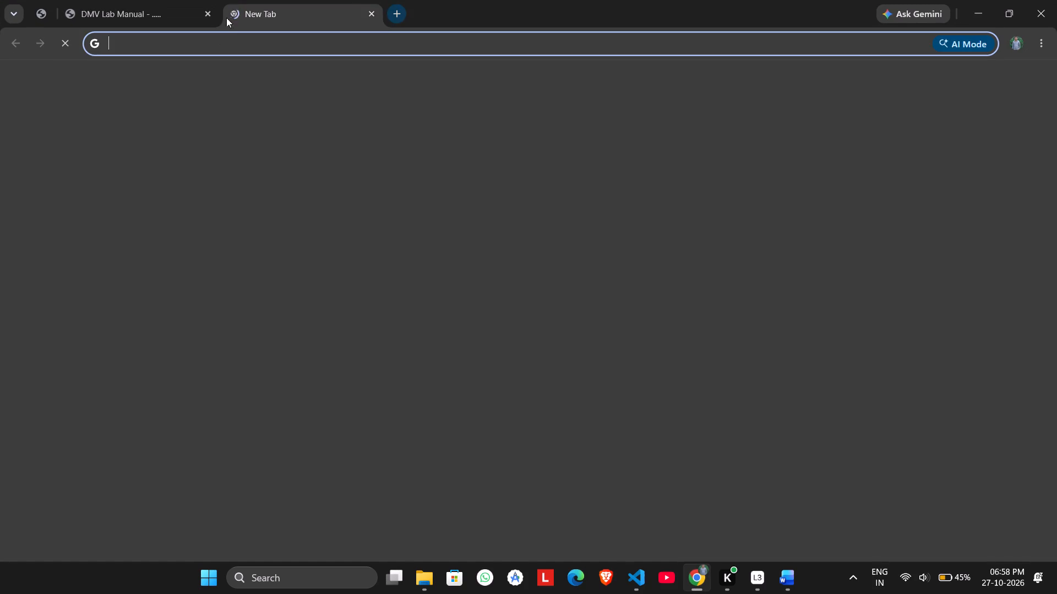
left_click(216, 42)
type("pdf to")
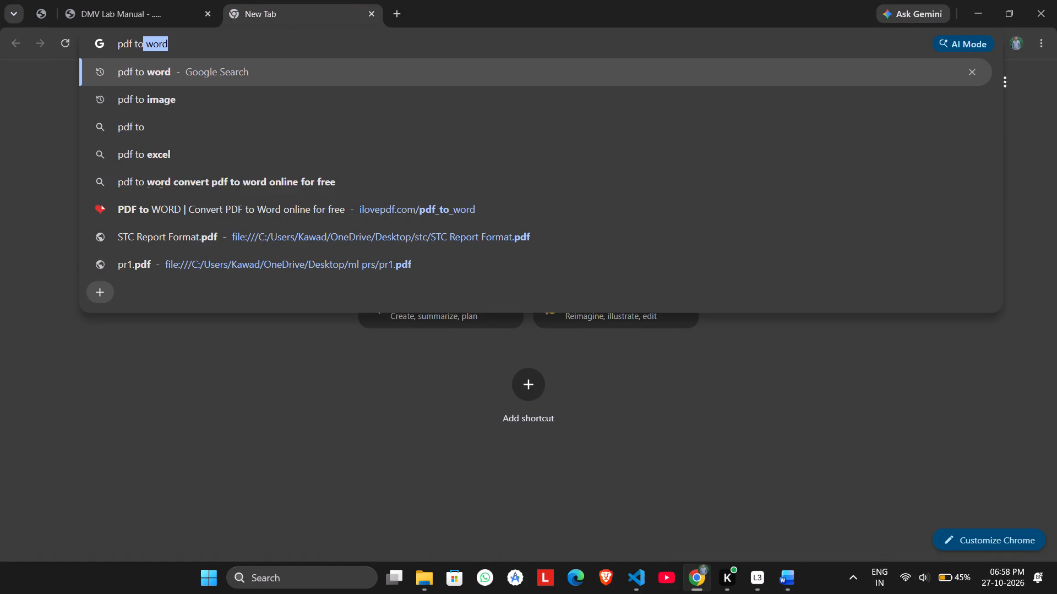
key("space")
type("word")
key("Return")
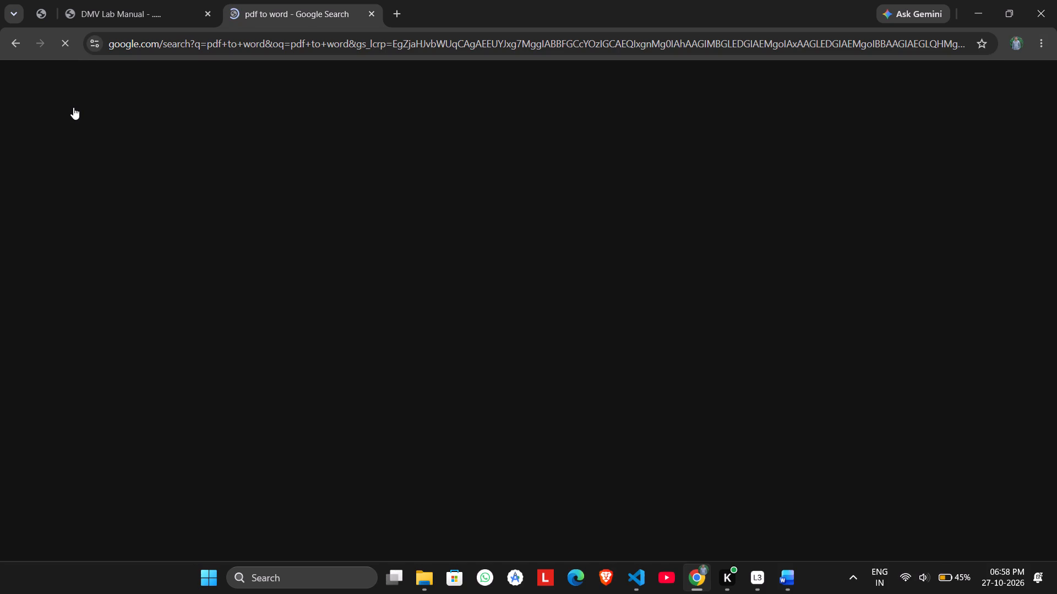
left_click(169, 217)
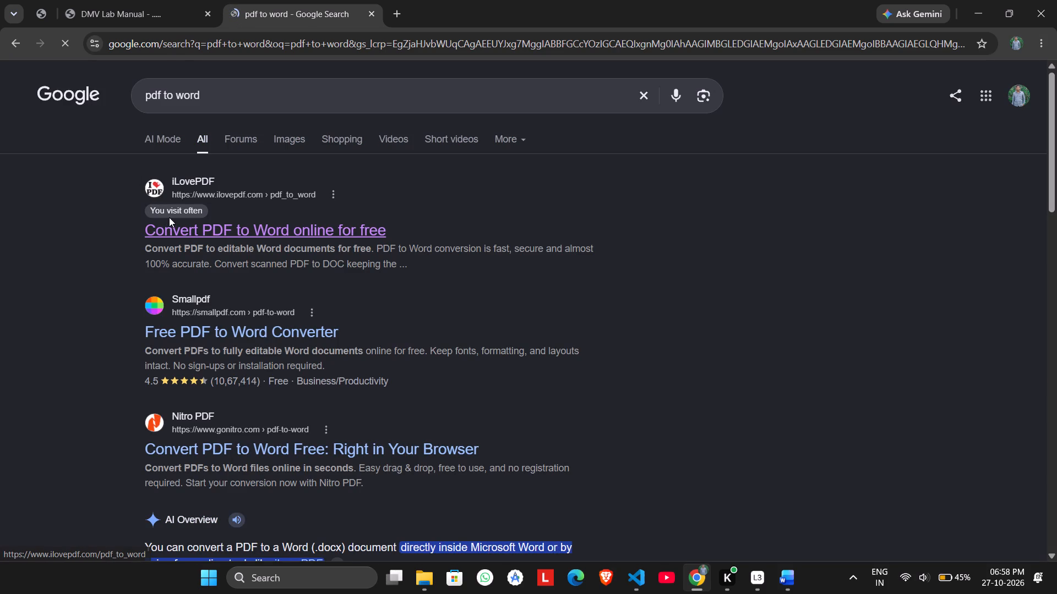
left_click_drag(169, 217, 280, 303)
Select ML Lab Manual AIDS from Downloads and start converting it to Word with the No OCR option.
left_click(464, 265)
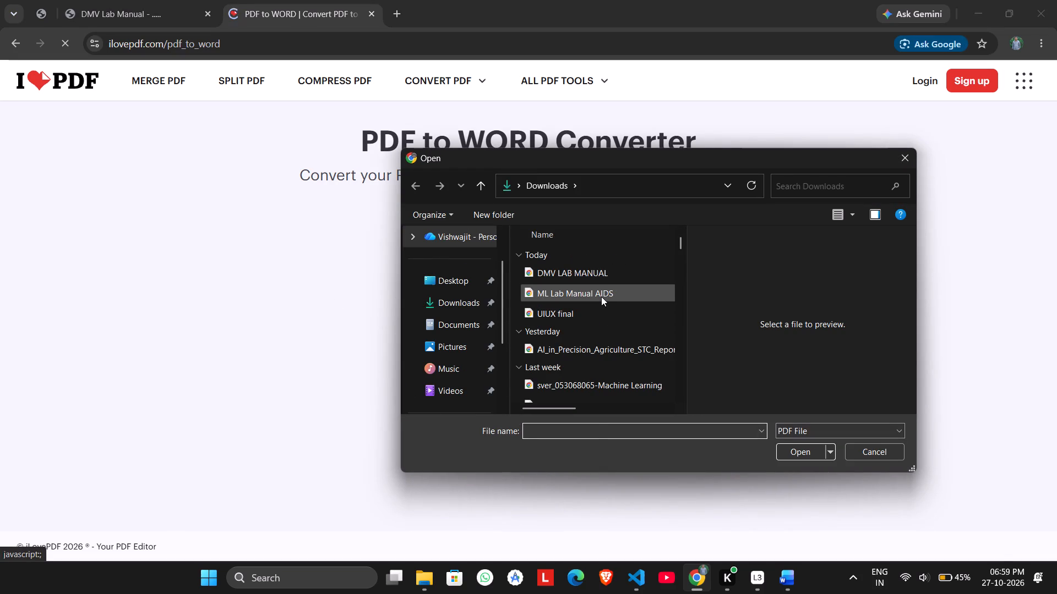
left_click(602, 296)
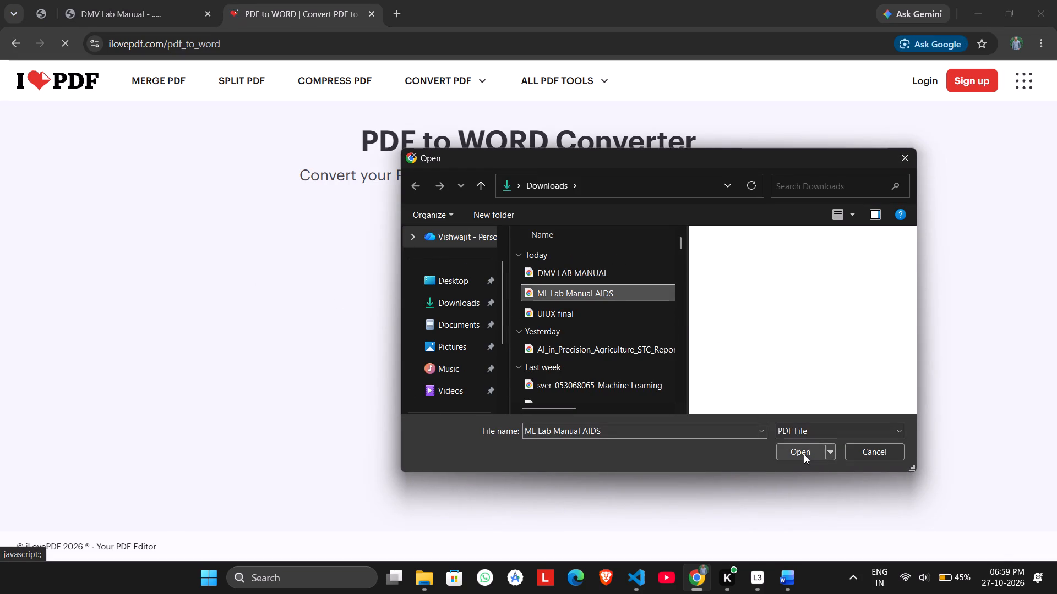
left_click(804, 454)
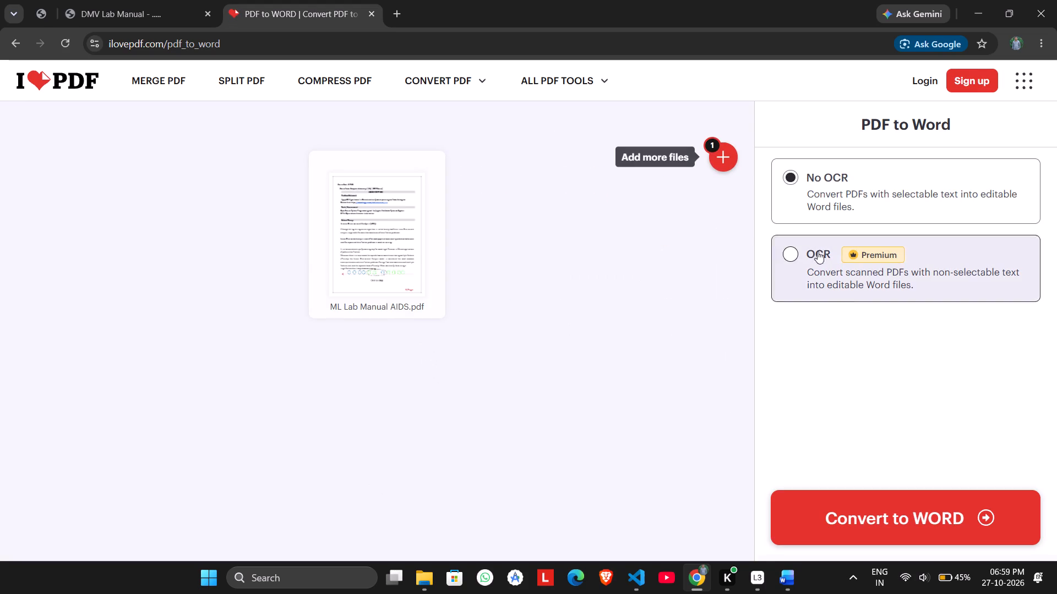
left_click(859, 501)
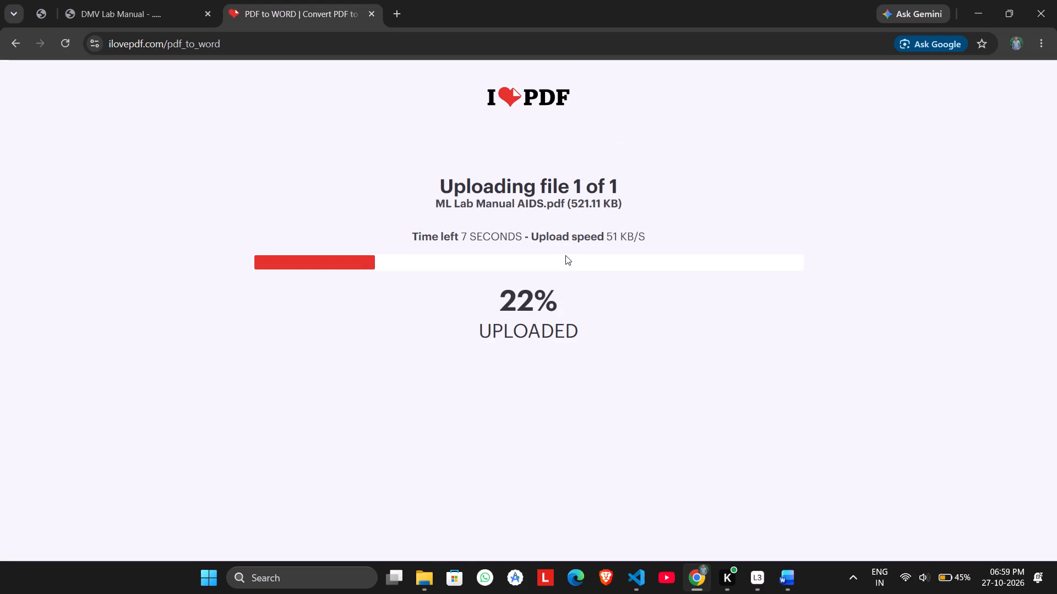